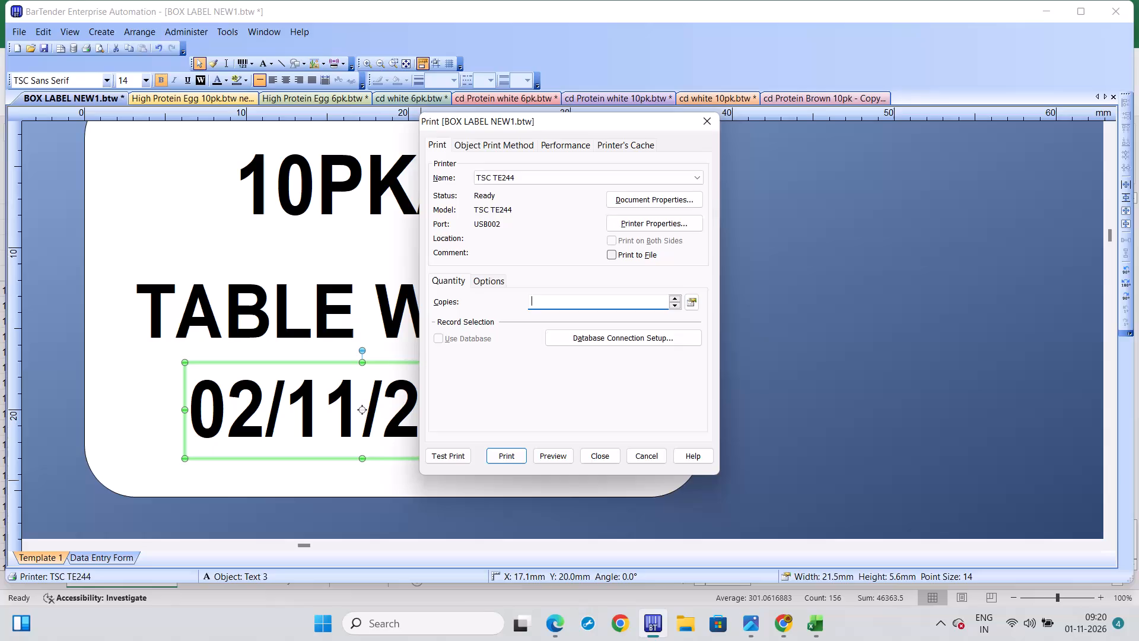
Print 360 copies of the 10PK/A.1 TABLE WHITE box label dated 02/11/2026 on the TSC TE244 printer.
key("3")
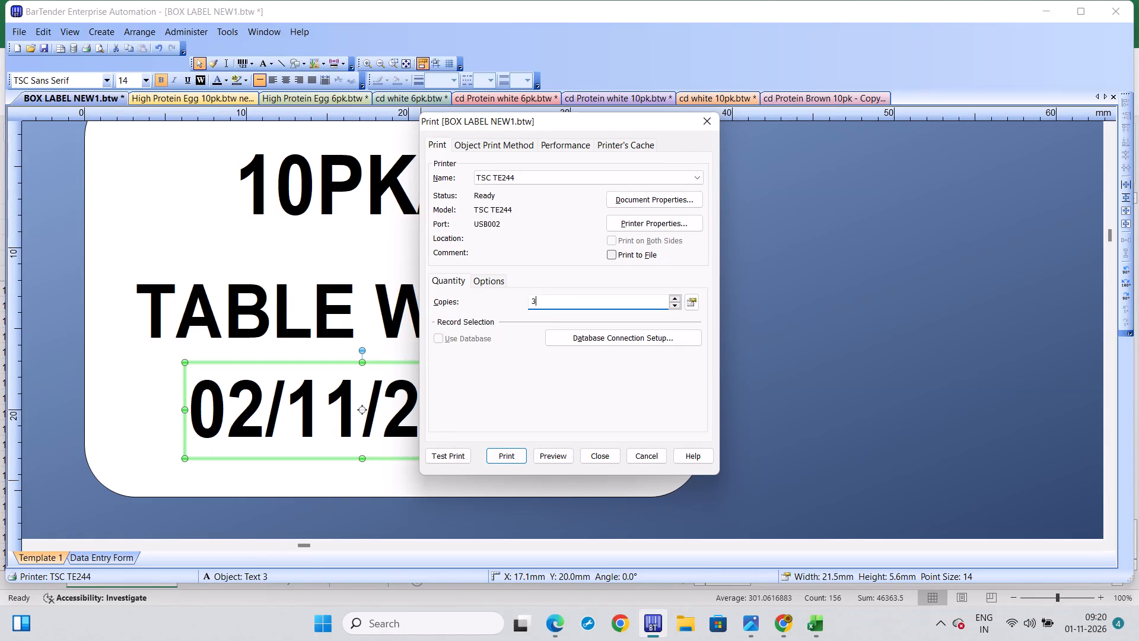
type("96")
key("BackSpace")
key("BackSpace")
key("6")
key("0")
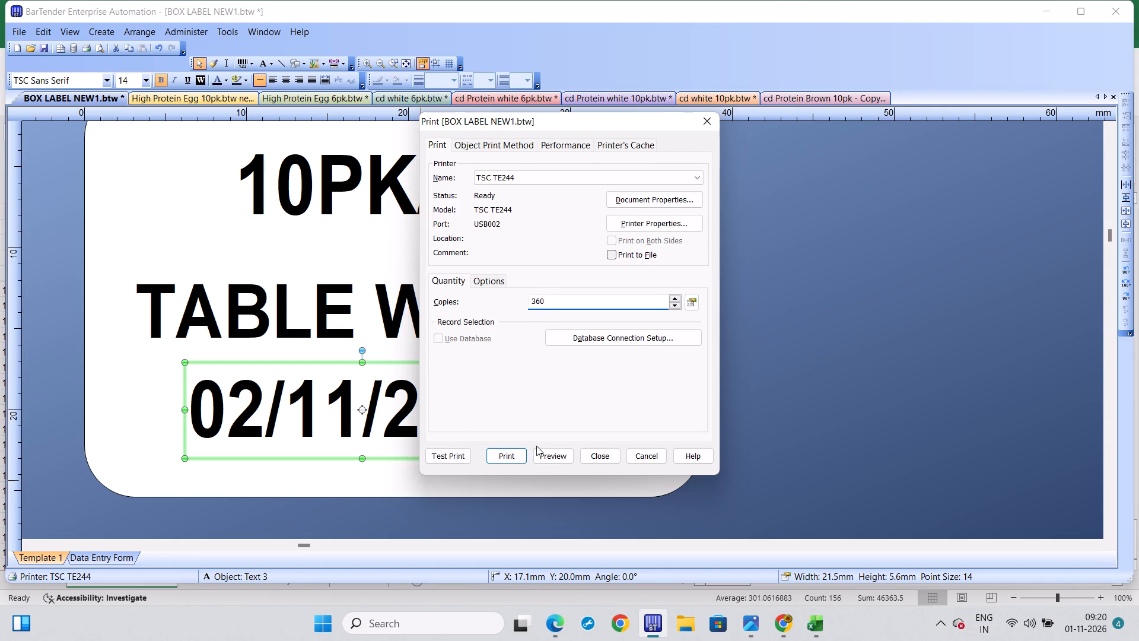
left_click(501, 455)
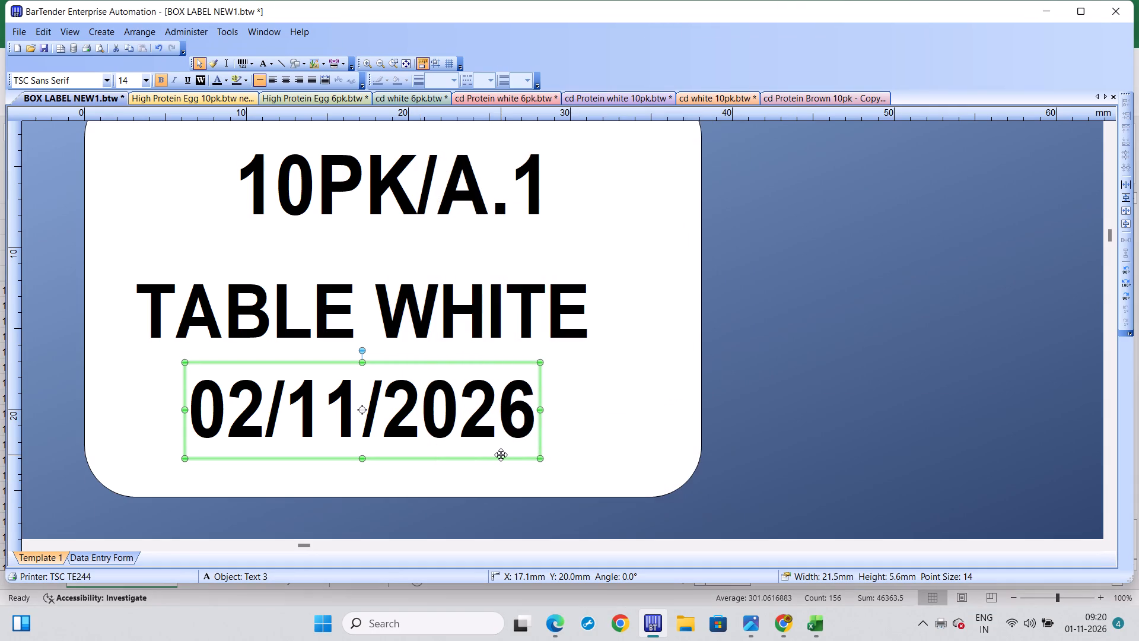
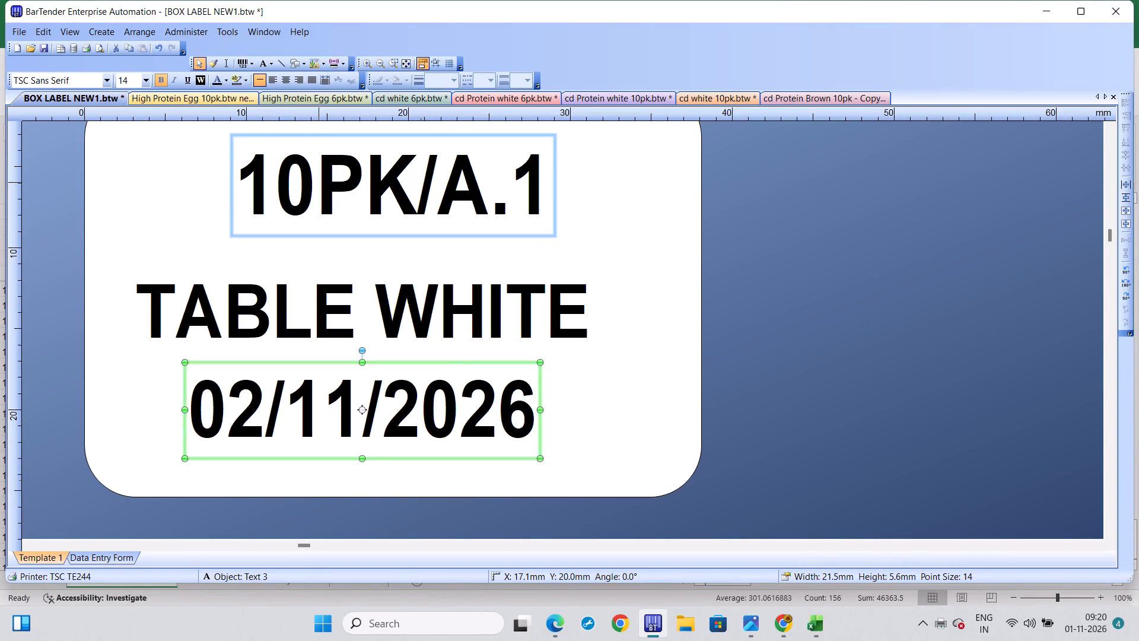
Change the pack size text on the TABLE WHITE box label to 6PK/A.1.
left_click_drag(319, 182, 262, 183)
left_click(262, 183)
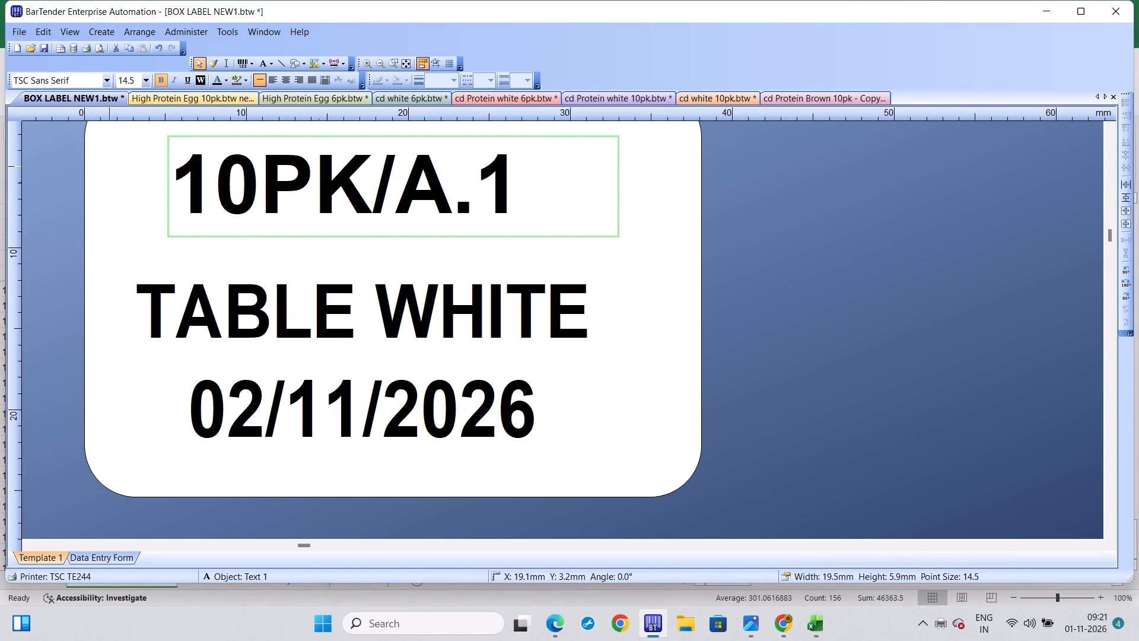
key("BackSpace")
key("BackSpace")
key("6")
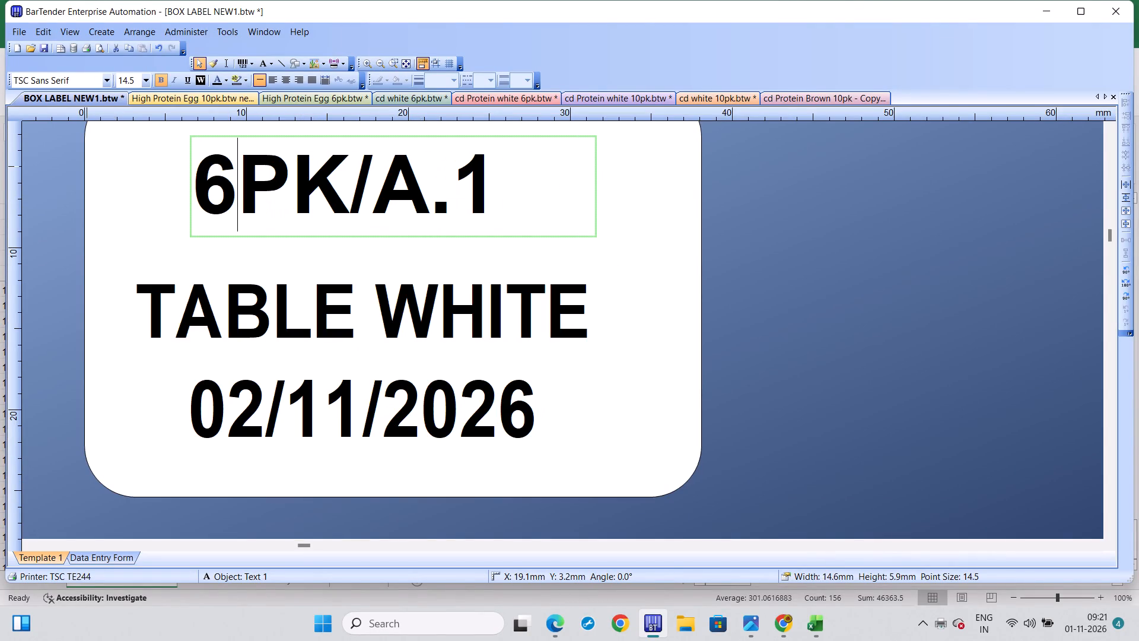
left_click(321, 491)
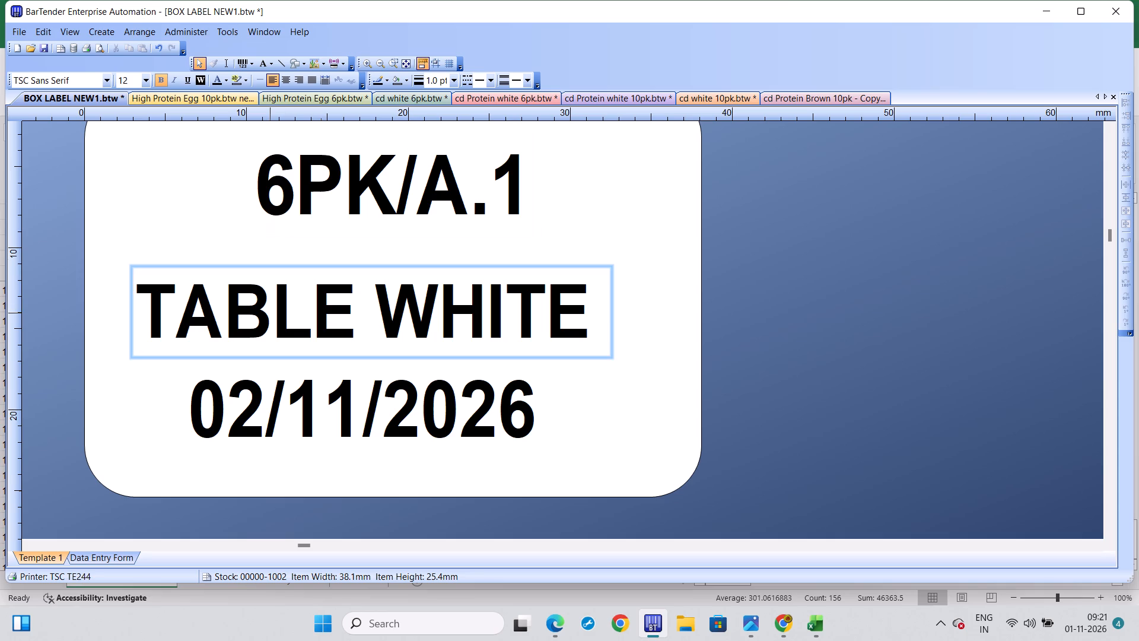
Print 60 copies of the 6PK/A.1 TABLE WHITE box label dated 02/11/2026 on the TSC TE244 printer.
key("p")
key("ctrl+p")
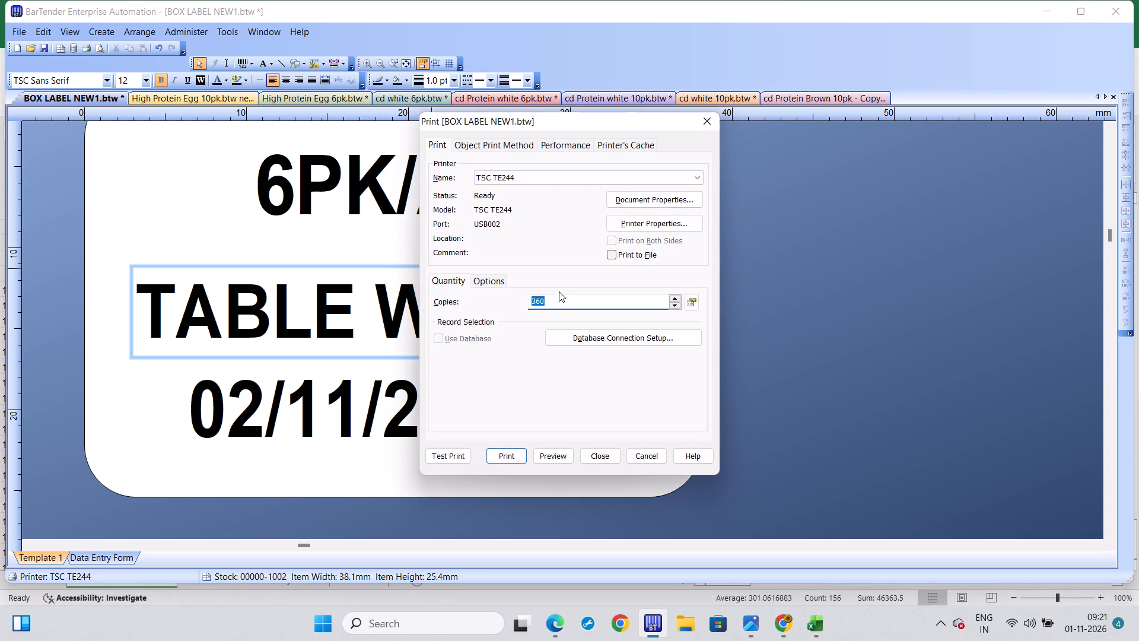
left_click(556, 298)
key("BackSpace")
key("BackSpace")
key("BackSpace")
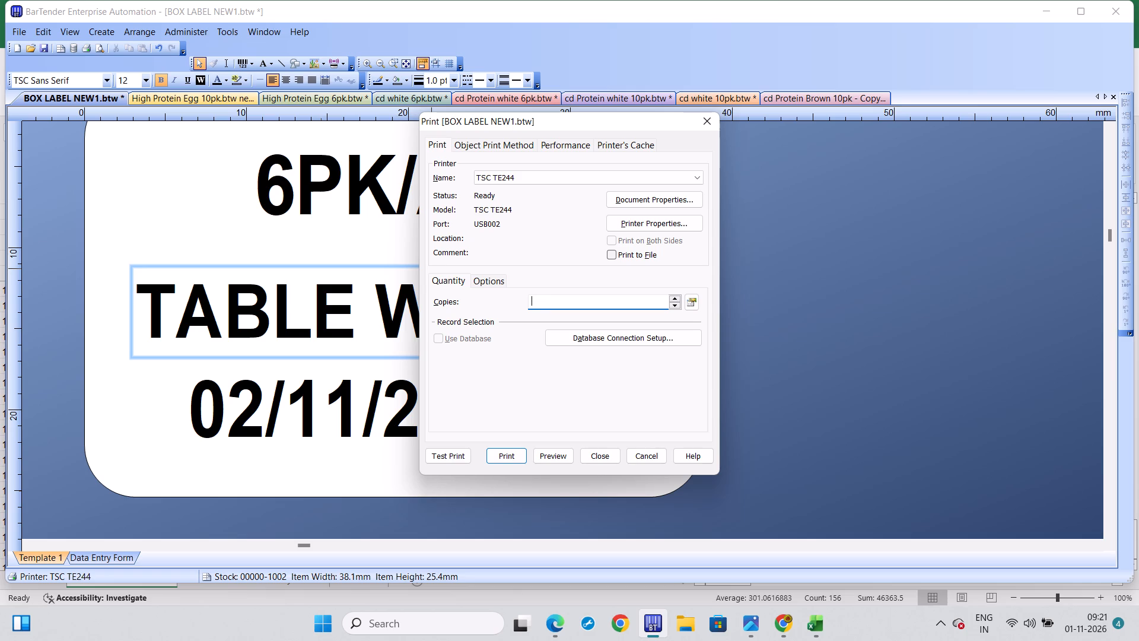
type("60")
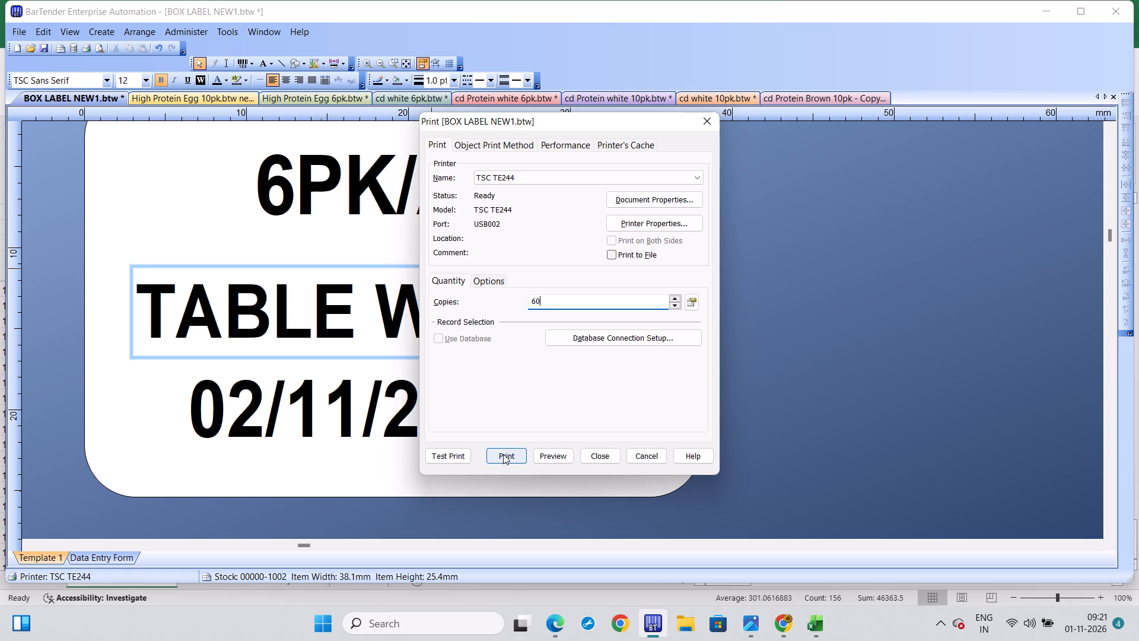
left_click(503, 454)
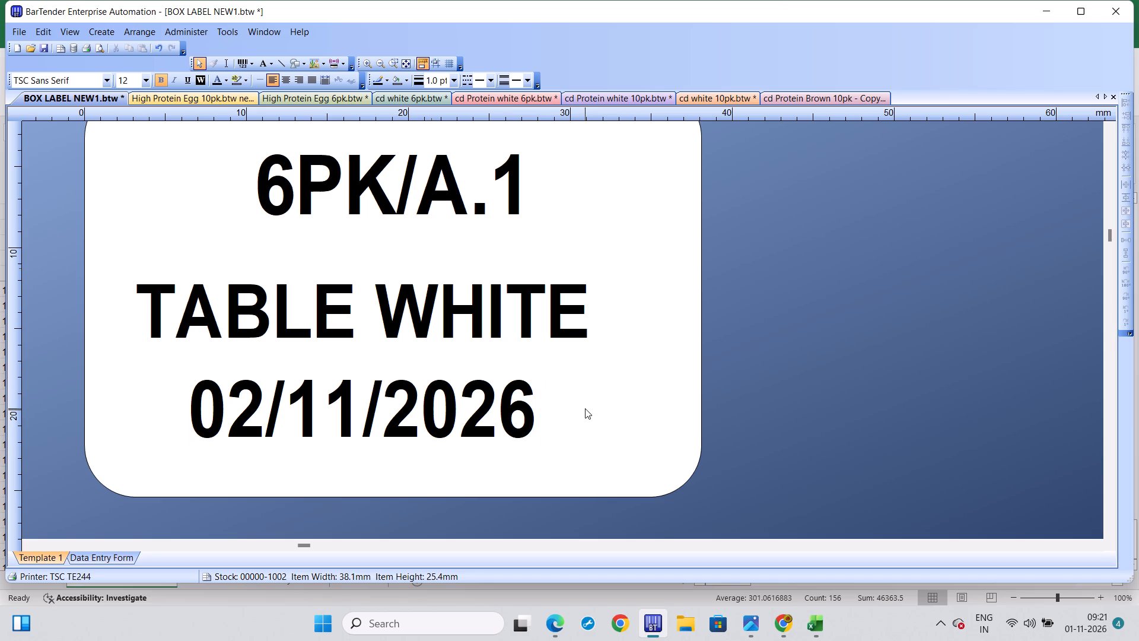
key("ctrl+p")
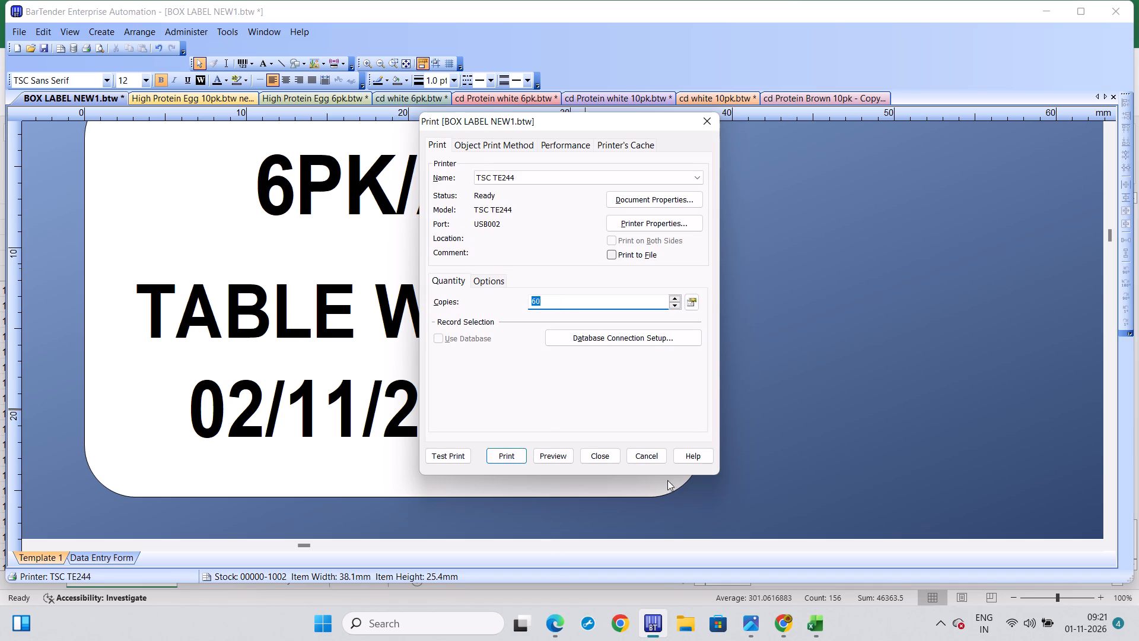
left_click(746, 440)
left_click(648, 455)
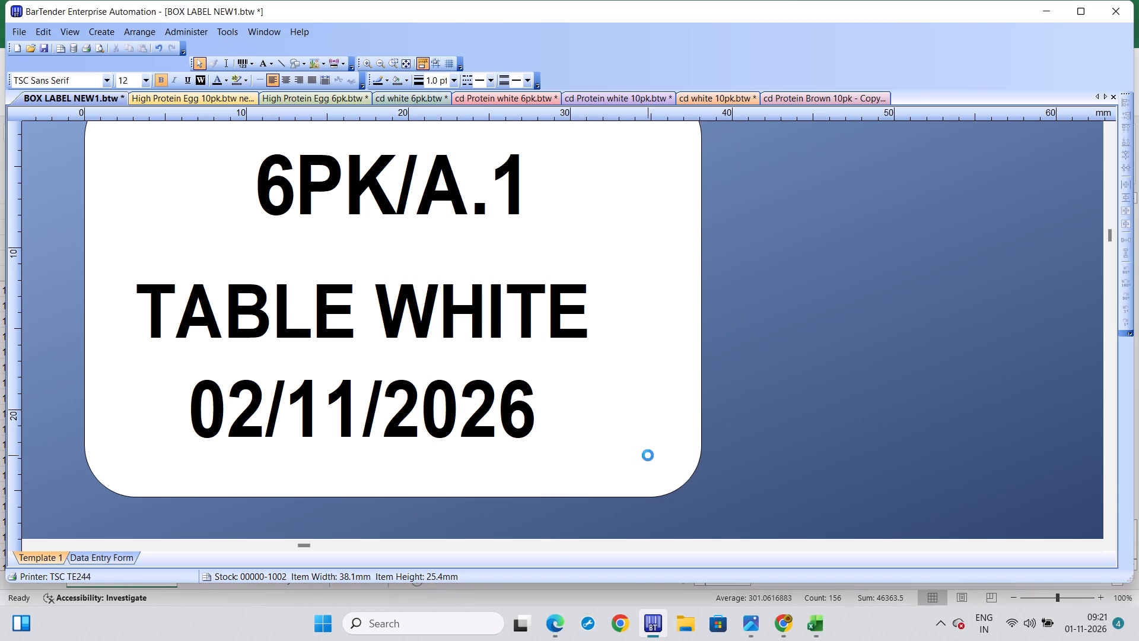
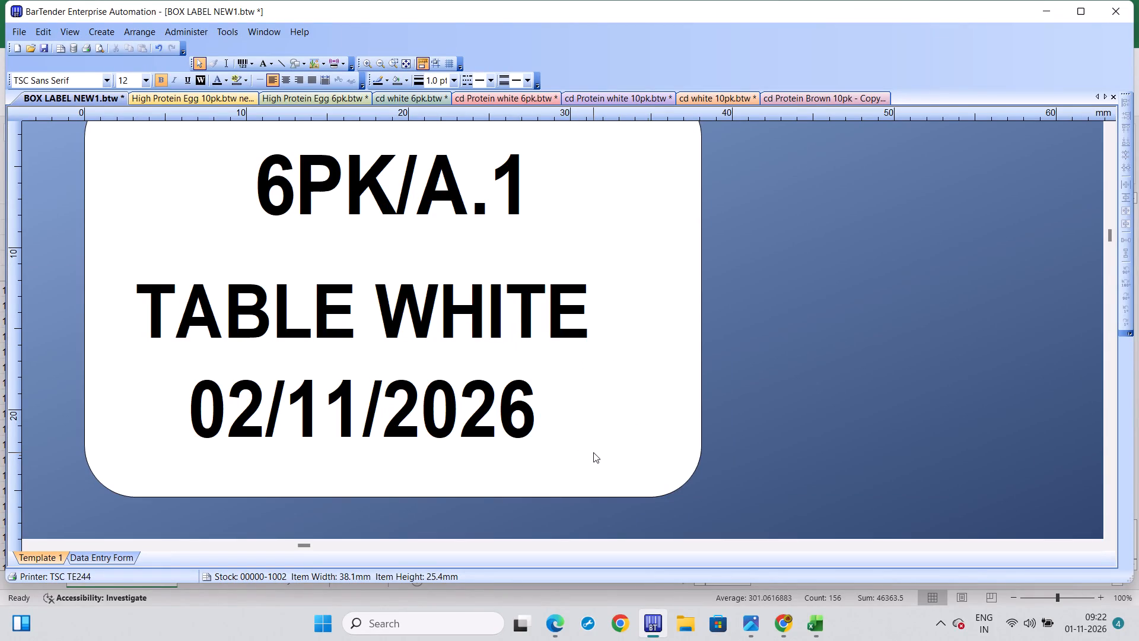
Print another 60 copies of the 6PK/A.1 TABLE WHITE box label dated 02/11/2026 on the TSC TE244 printer.
key("ctrl+p")
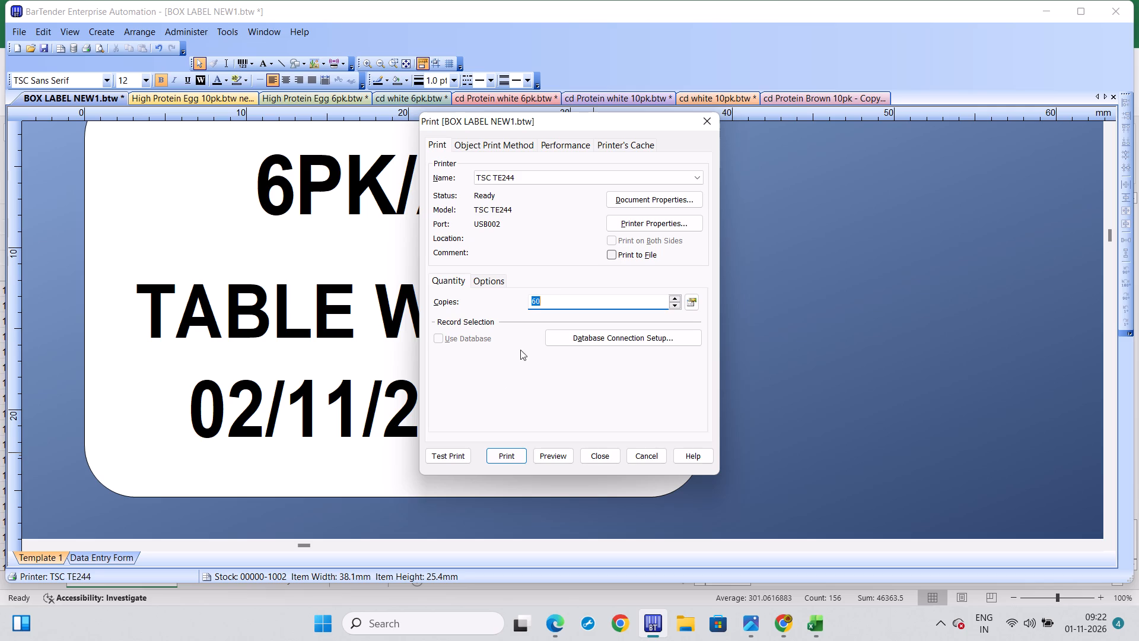
left_click(499, 455)
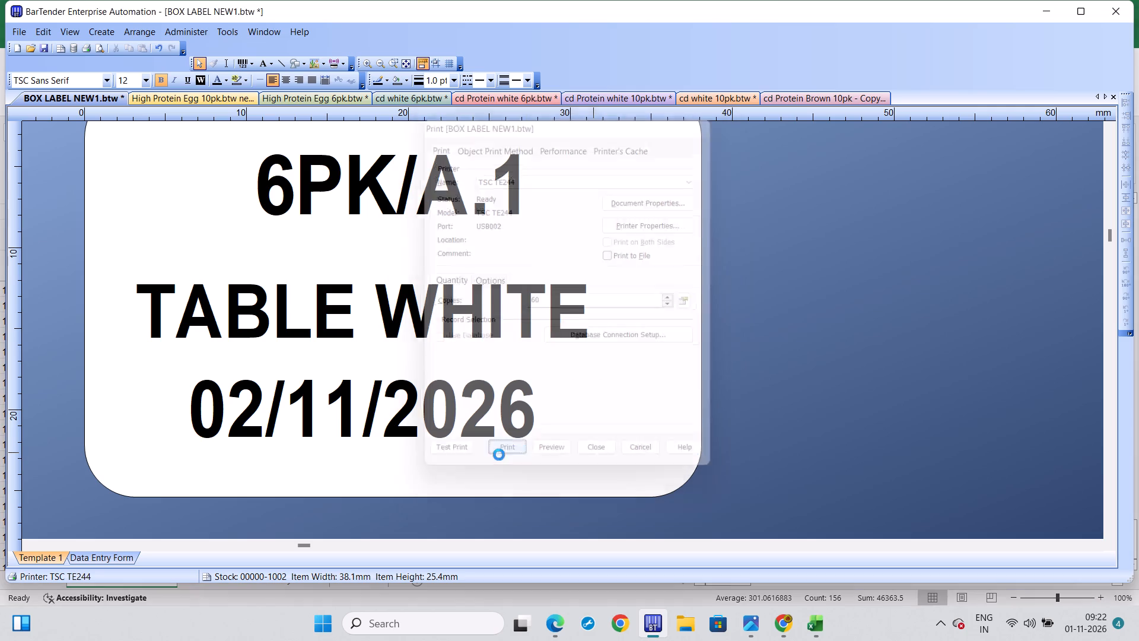
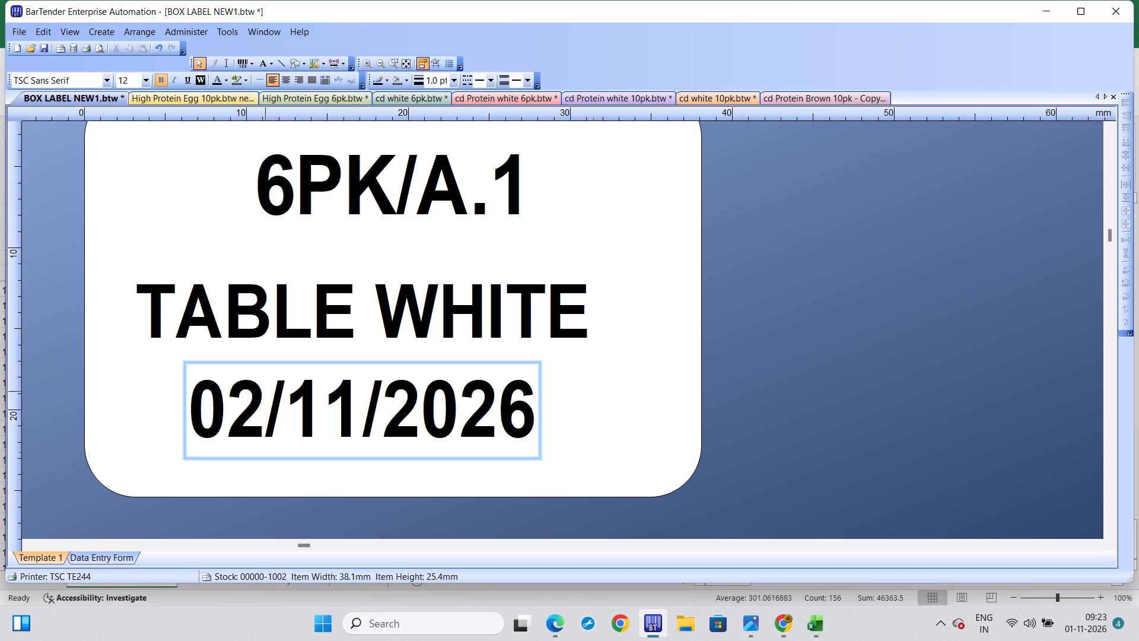
Print 4 more copies of the 6PK/A.1 TABLE WHITE box label dated 02/11/2026 on the TSC TE244 printer.
key("ctrl+p")
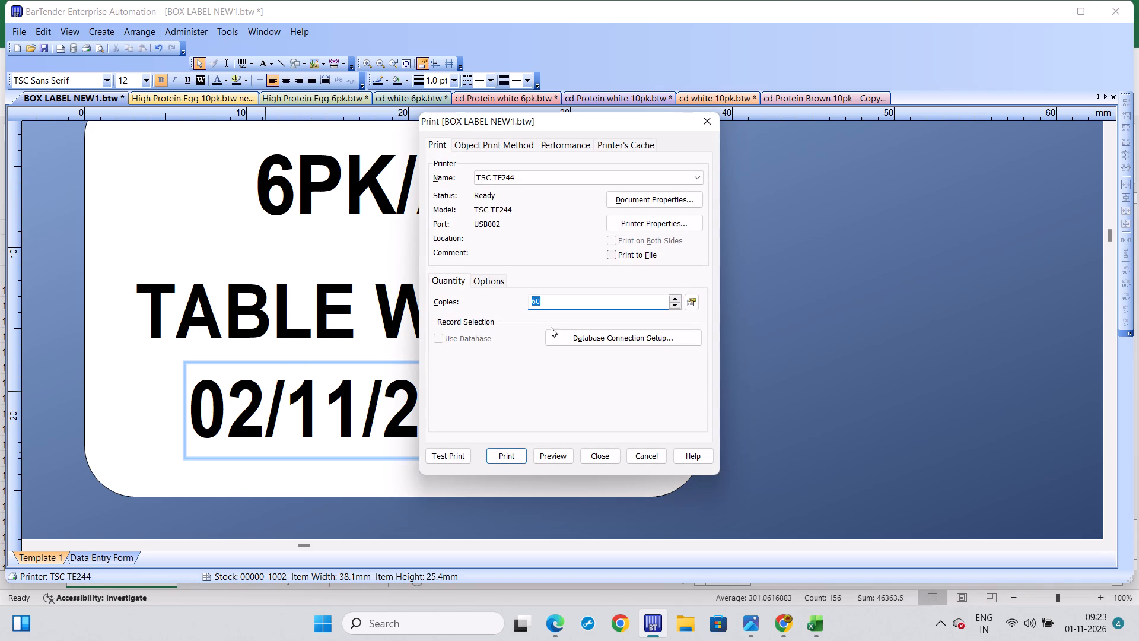
left_click(548, 297)
key("BackSpace")
key("BackSpace")
key("4")
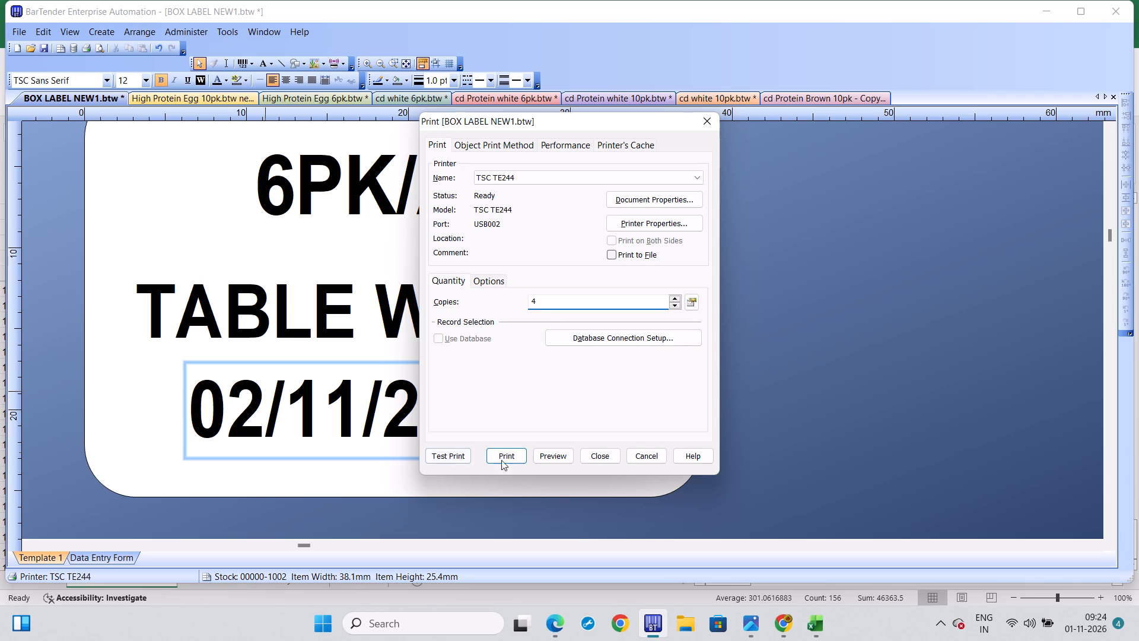
left_click(506, 456)
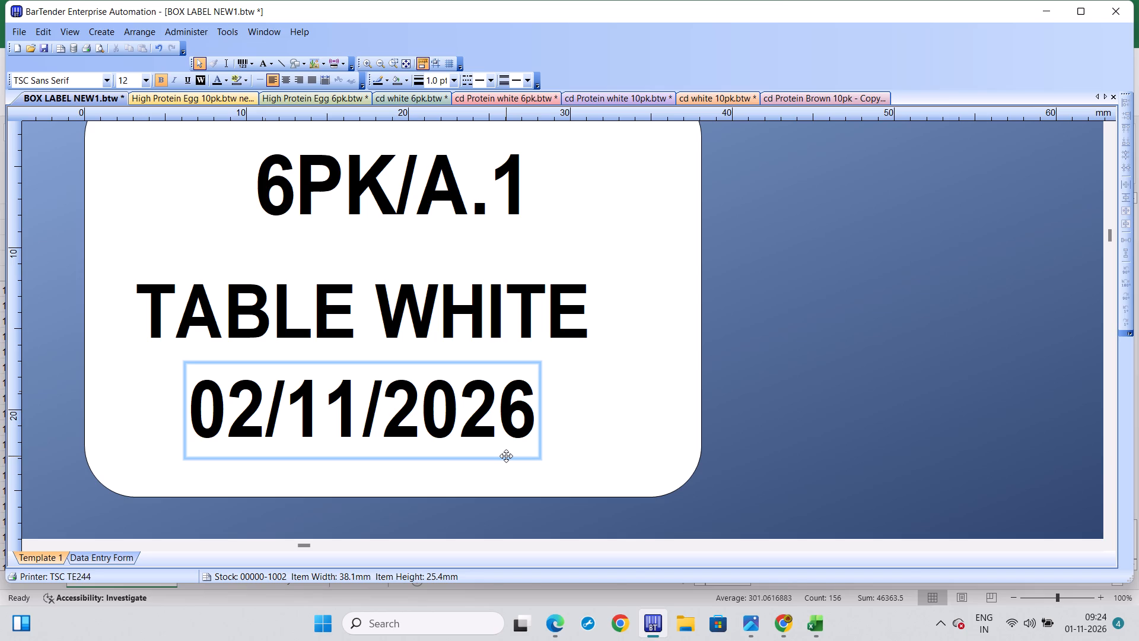
left_click(506, 456)
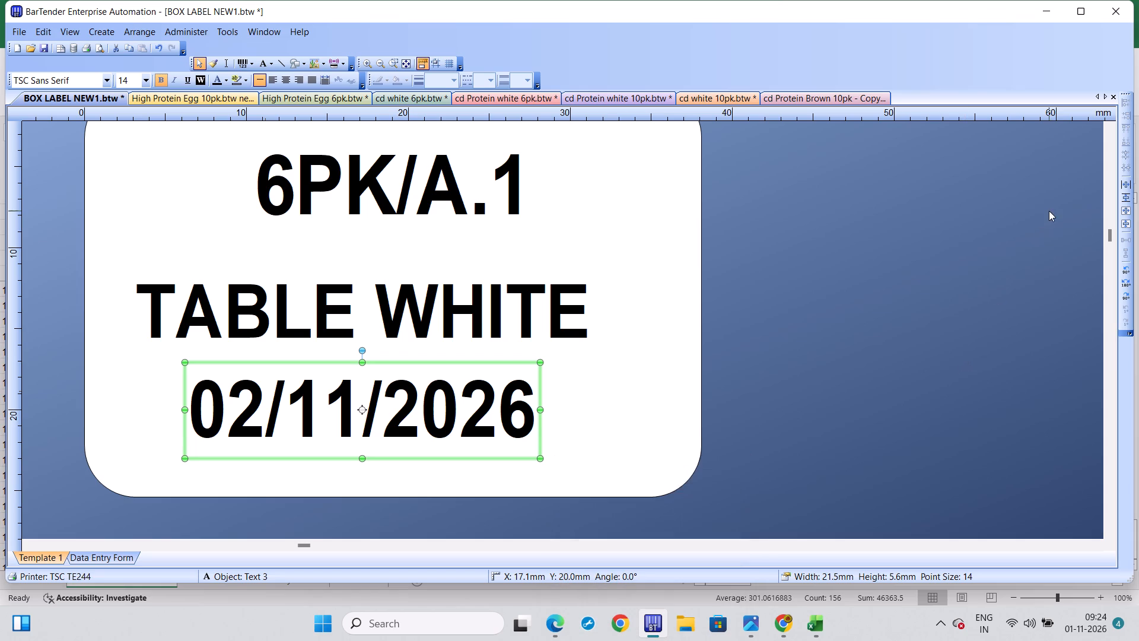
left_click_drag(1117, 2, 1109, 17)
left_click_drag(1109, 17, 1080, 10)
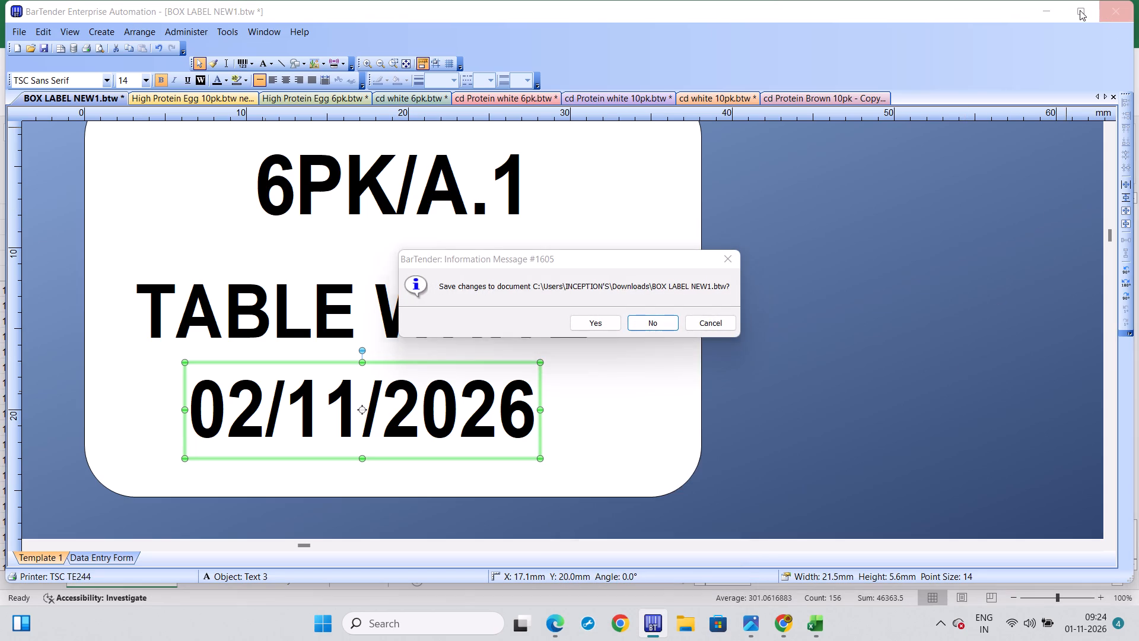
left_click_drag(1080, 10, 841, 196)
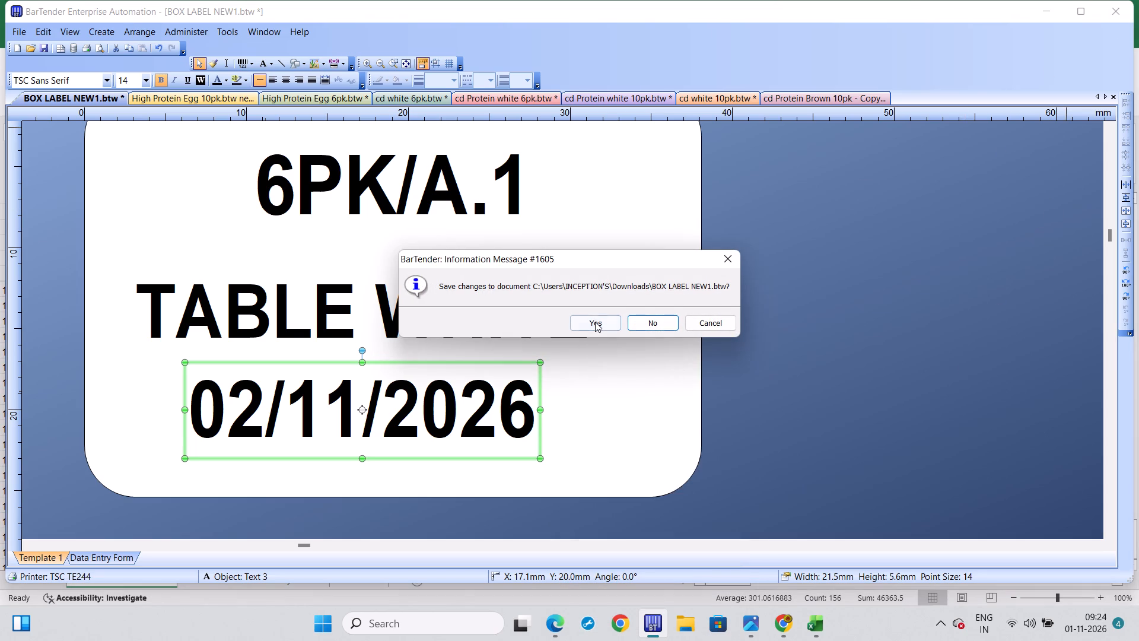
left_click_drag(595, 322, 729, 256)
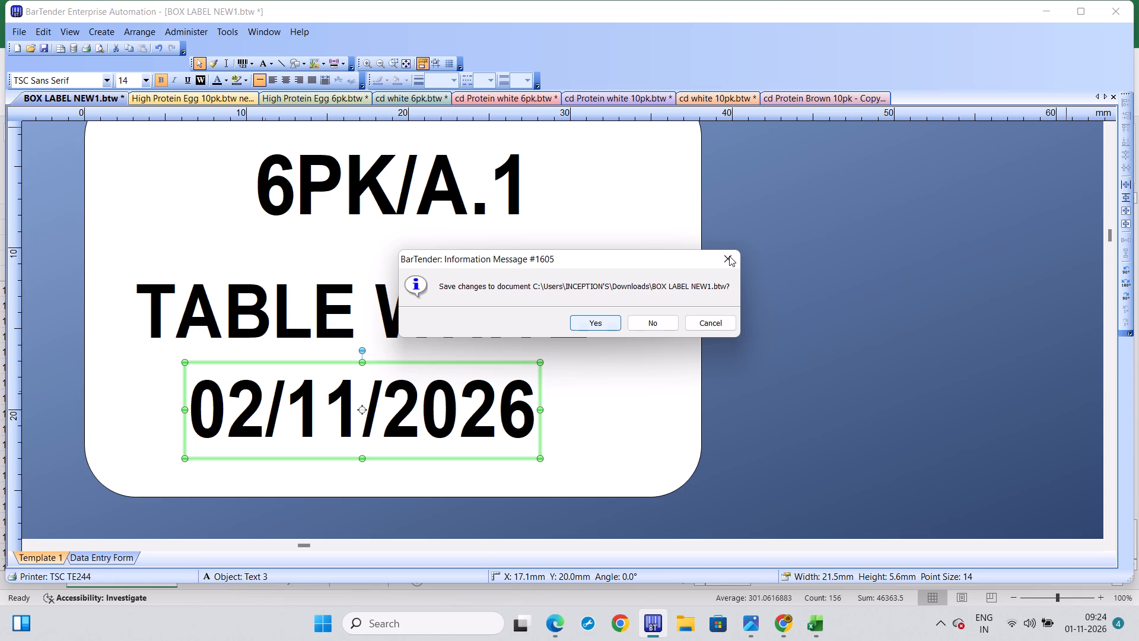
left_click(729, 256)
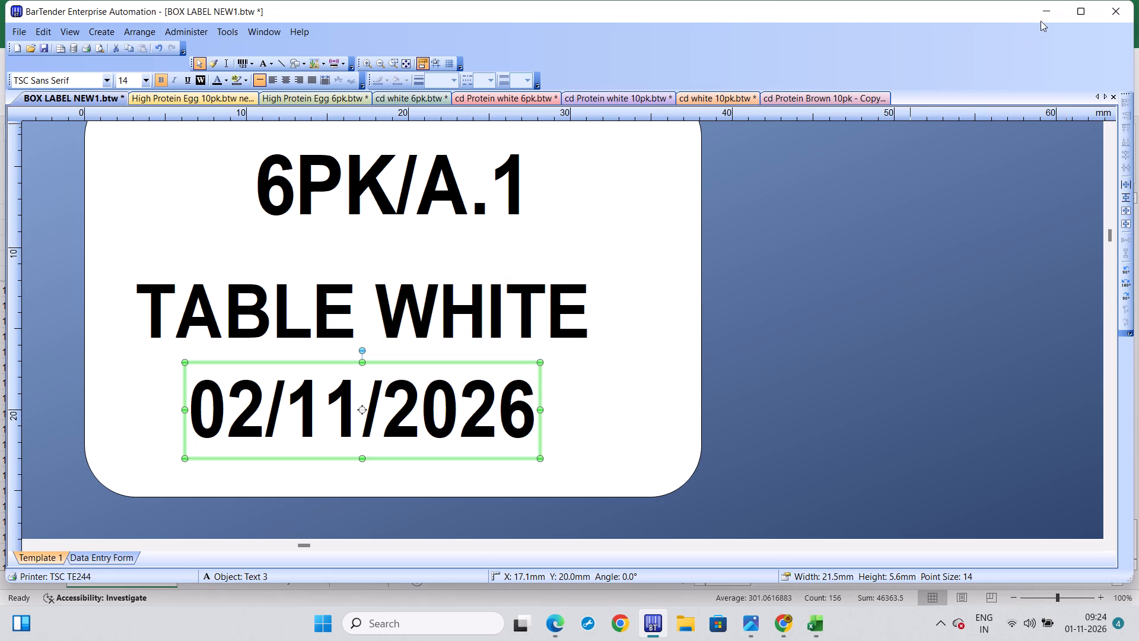
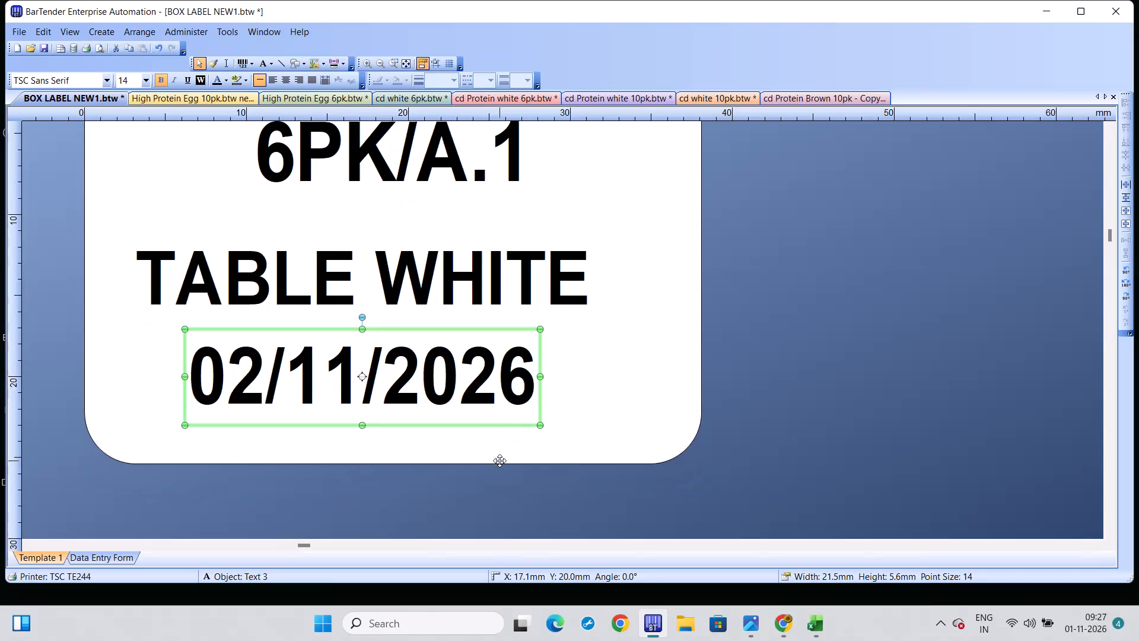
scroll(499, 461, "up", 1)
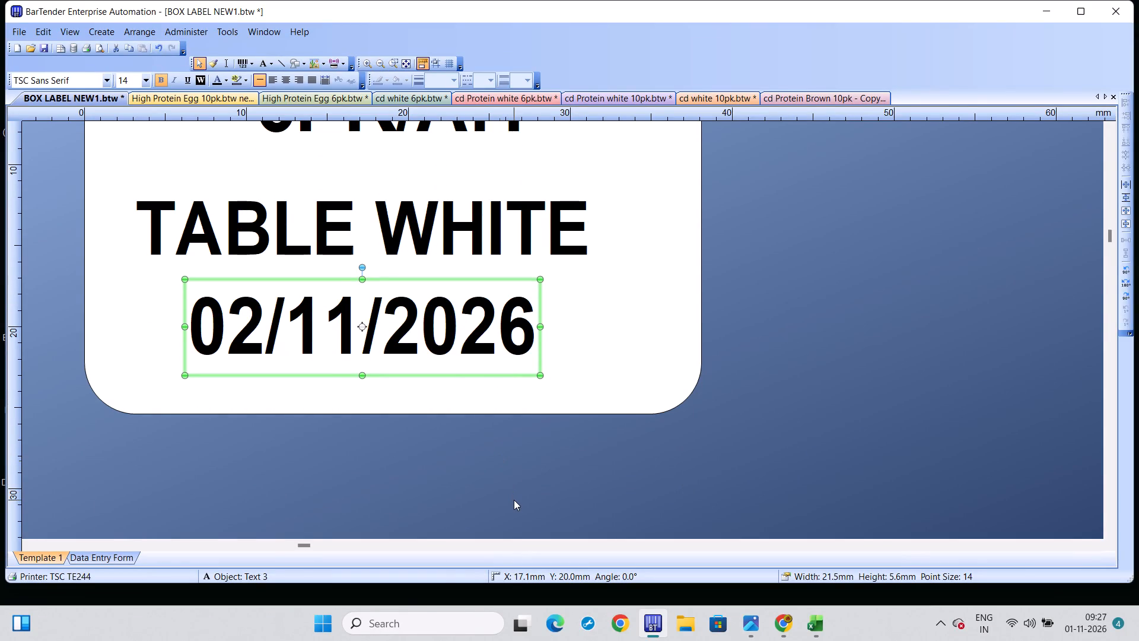
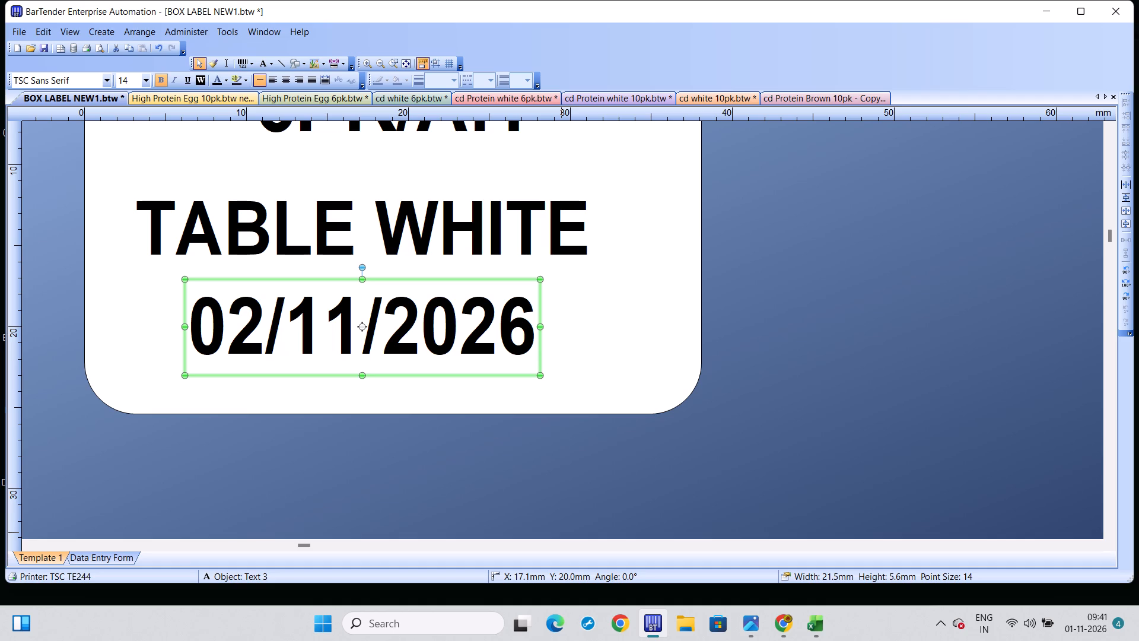
Close BarTender, saving the changes to BOX LABEL NEW1.btw and all the other modified label documents.
left_click(1117, 4)
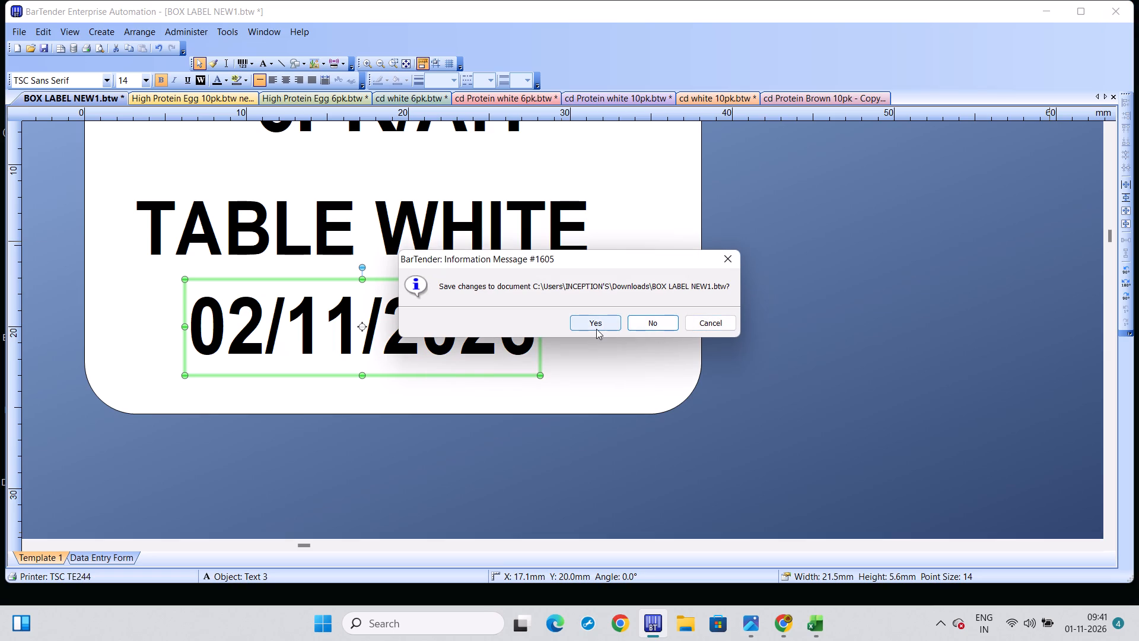
left_click(596, 329)
left_click(596, 329)
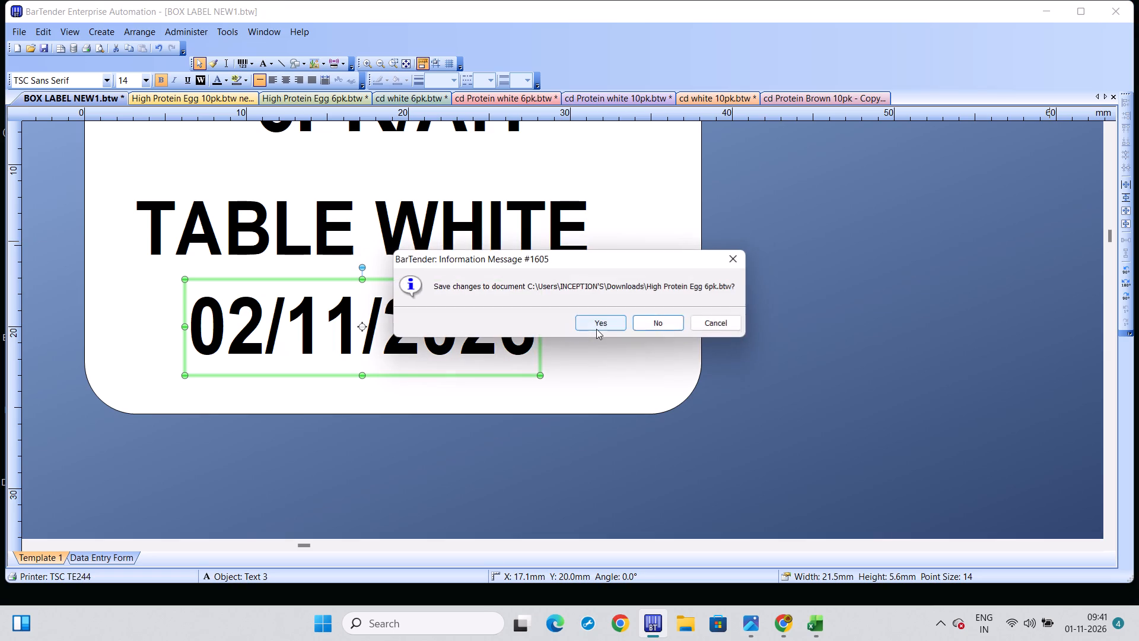
left_click(596, 329)
left_click(596, 329)
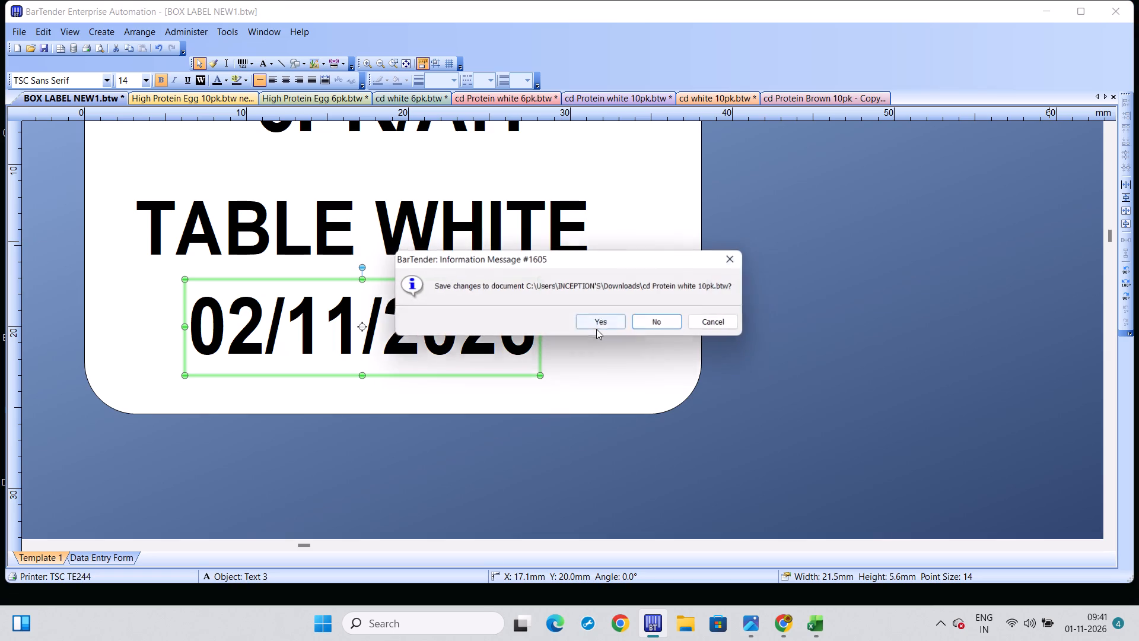
left_click(596, 329)
left_click(596, 329)
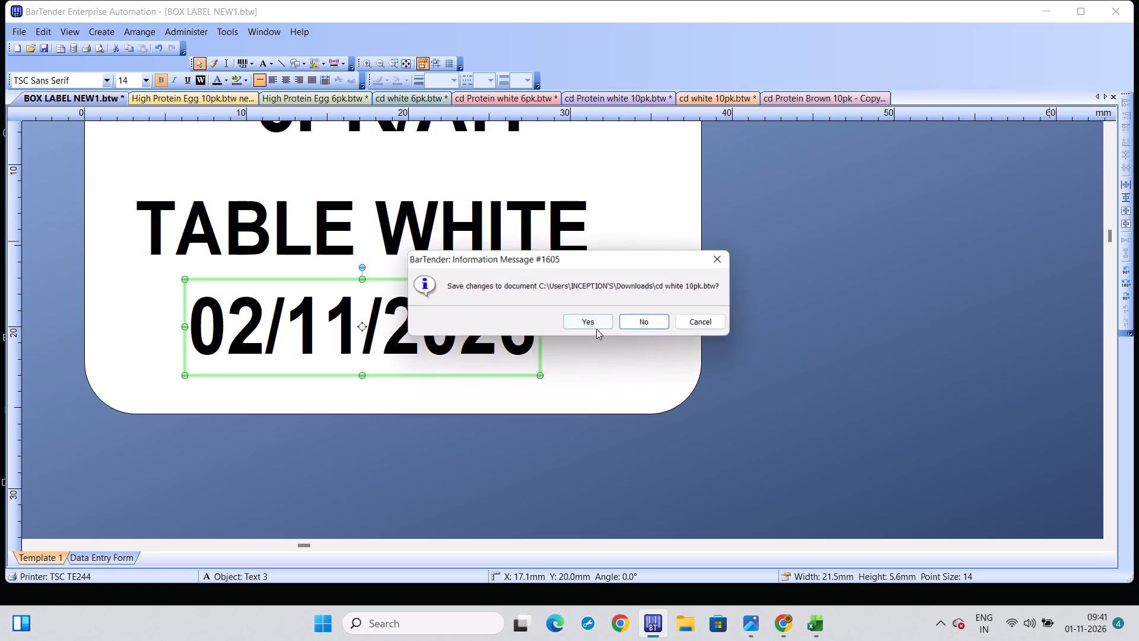
left_click(596, 329)
left_click(596, 329)
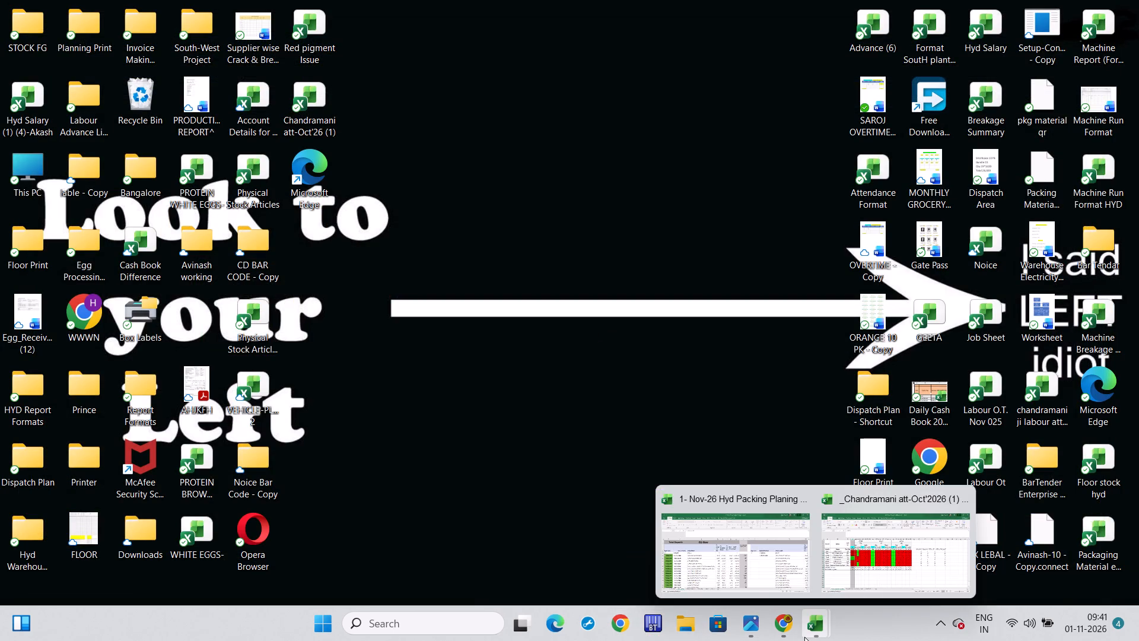
Close all remaining open windows: the attendance and Hyd Packing Planing workbooks, the WhatsApp browser window and both WhatsApp dispatch images.
left_click(963, 493)
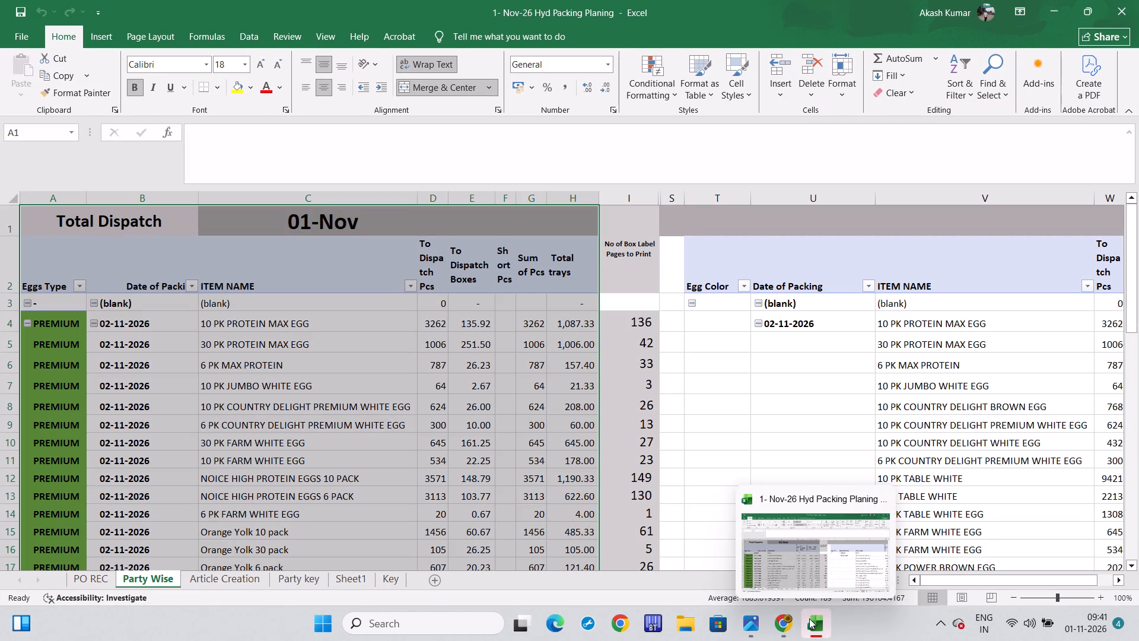
left_click_drag(809, 618, 804, 626)
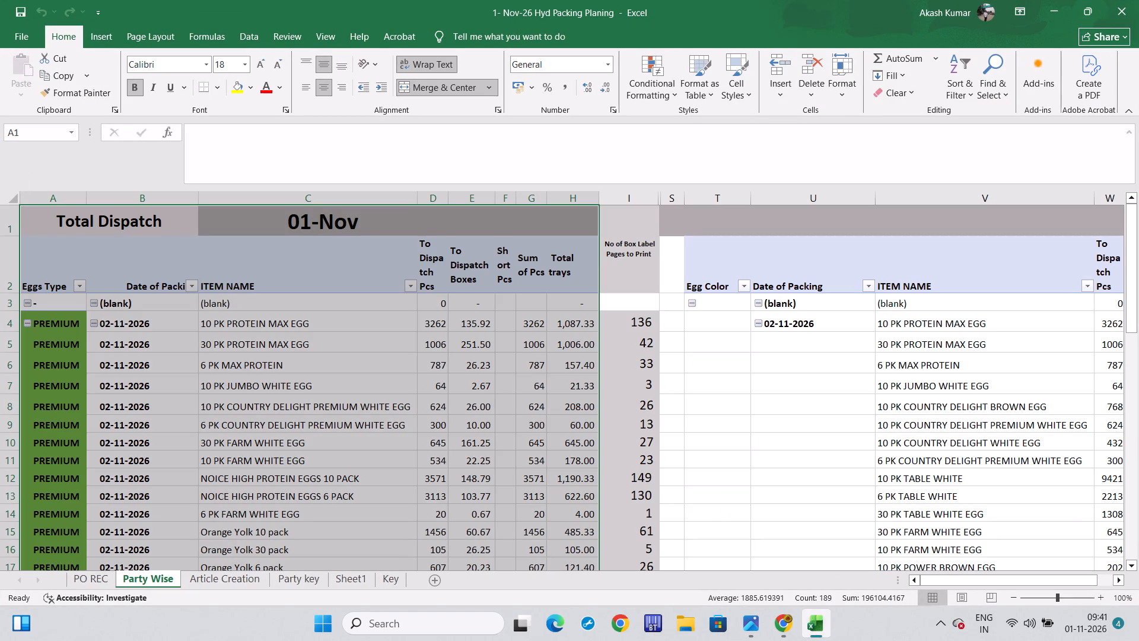
left_click(1132, 7)
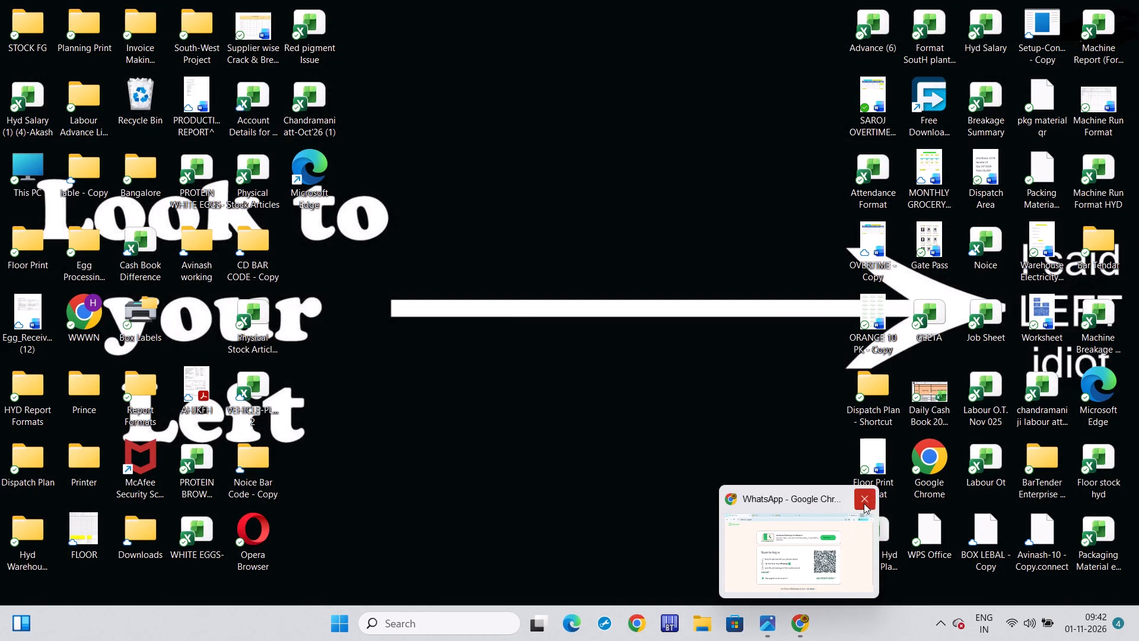
left_click(864, 502)
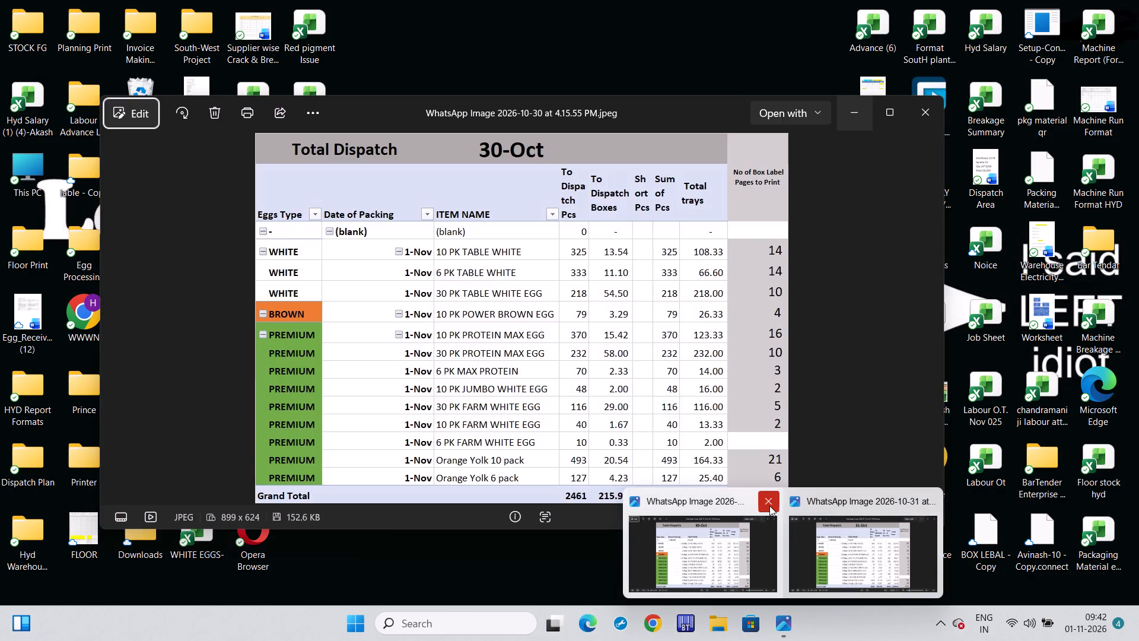
left_click(769, 506)
left_click(848, 495)
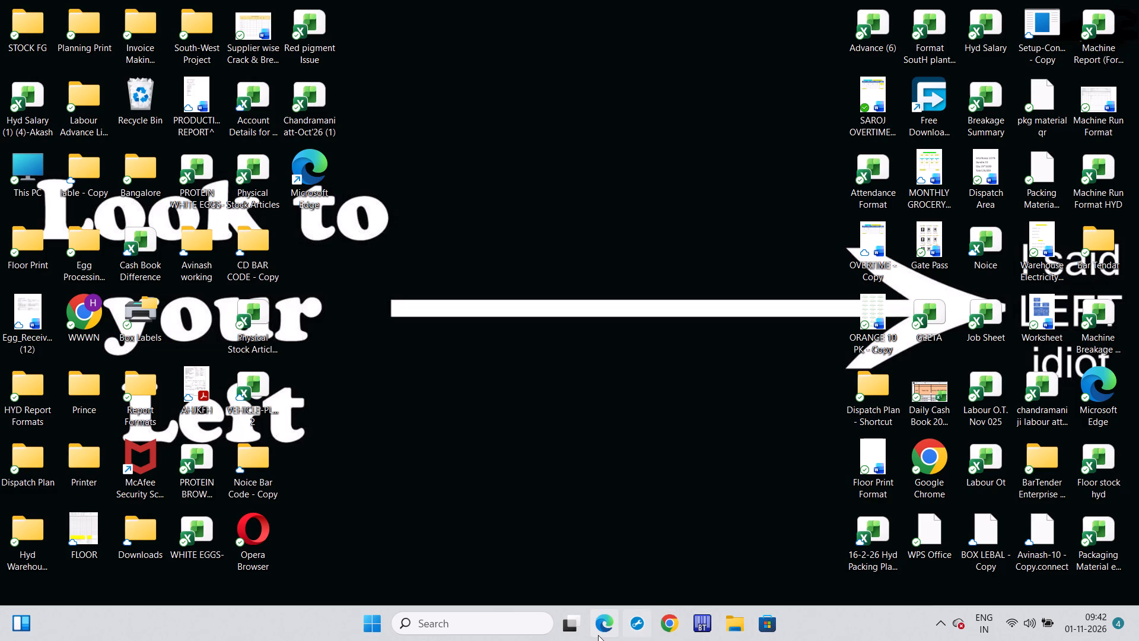
Search for BarTender and launch the application again.
left_click(533, 622)
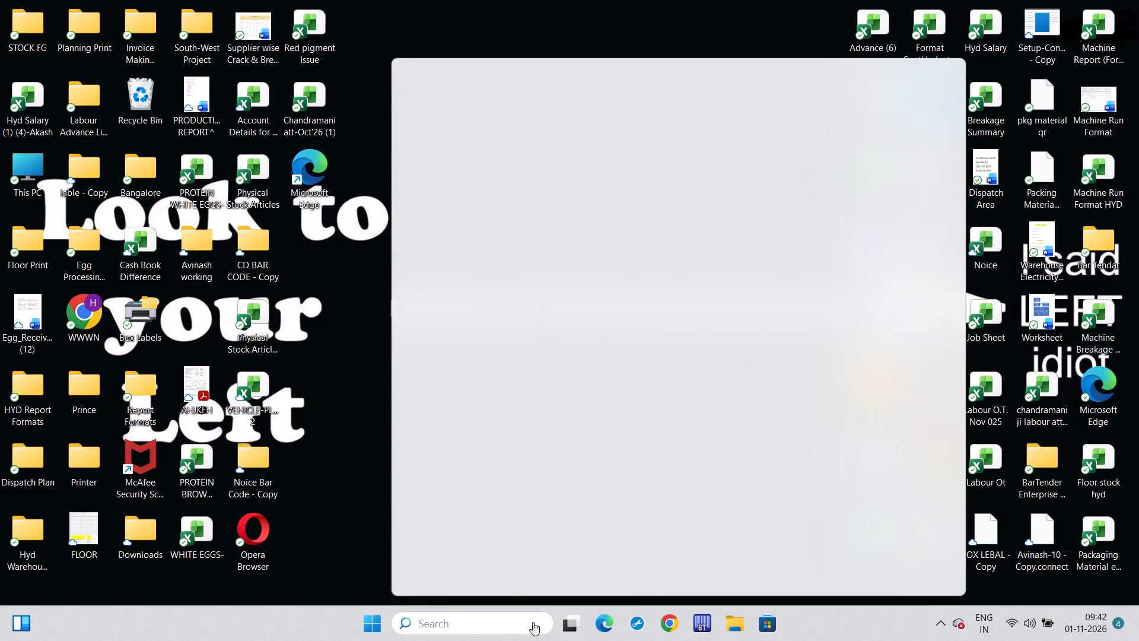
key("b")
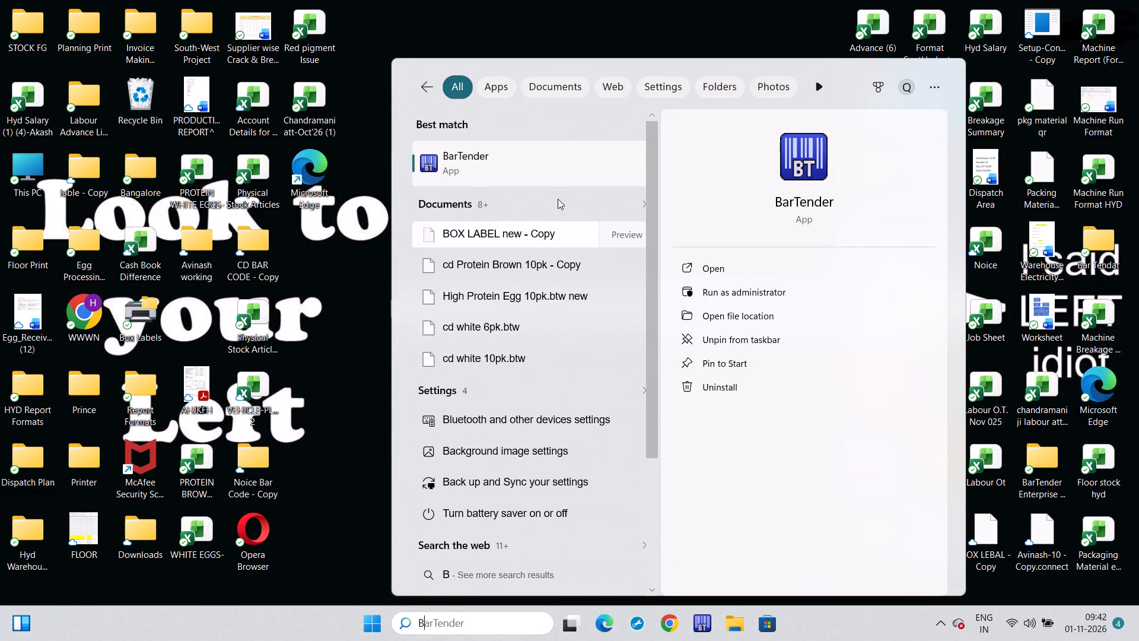
left_click(556, 166)
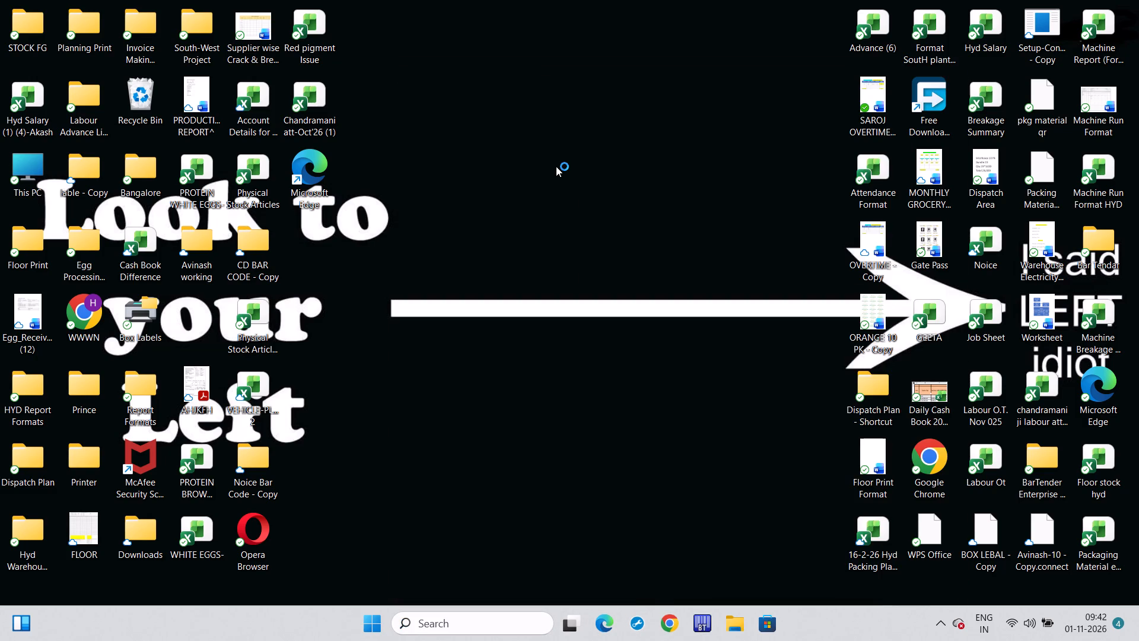
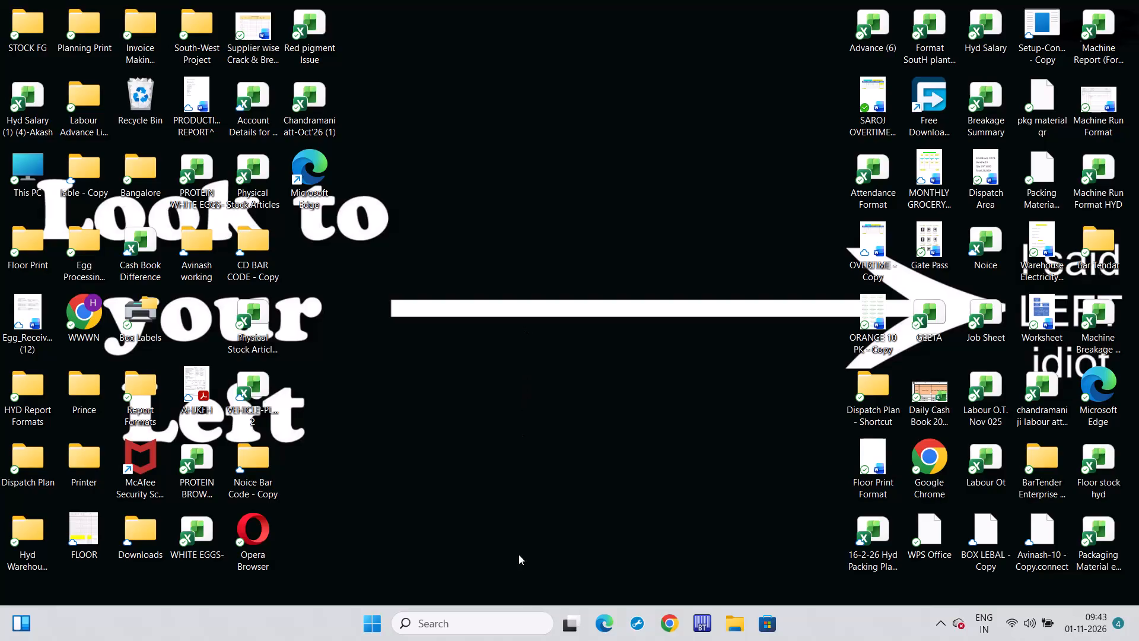
Launch BarTender from the desktop search and dismiss the New Document Wizard.
left_click(514, 620)
key("b")
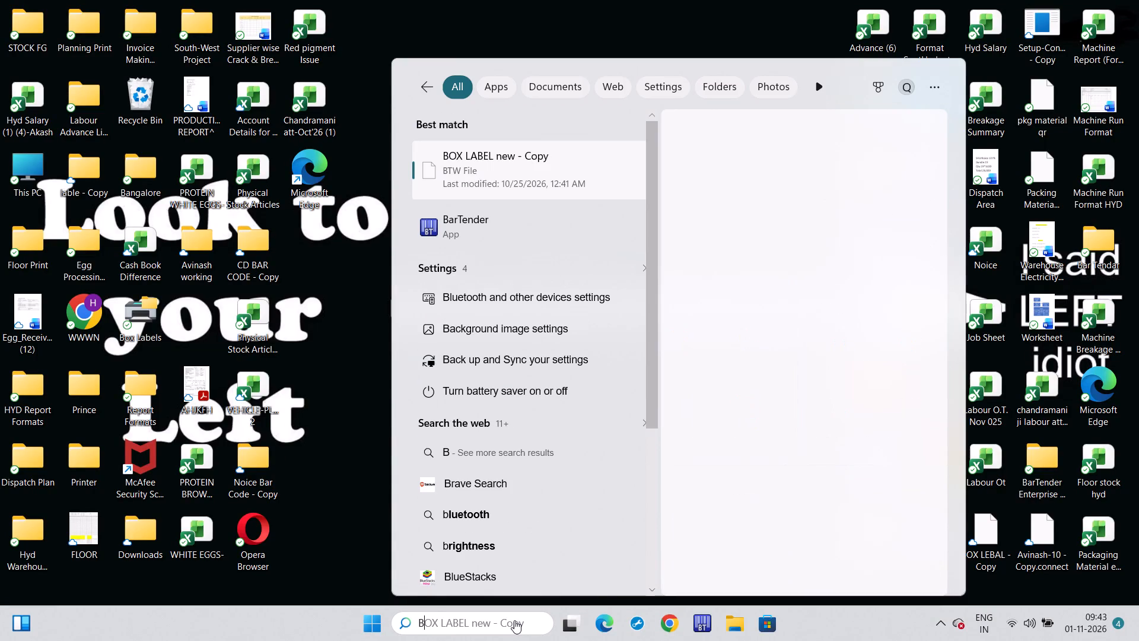
left_click(561, 234)
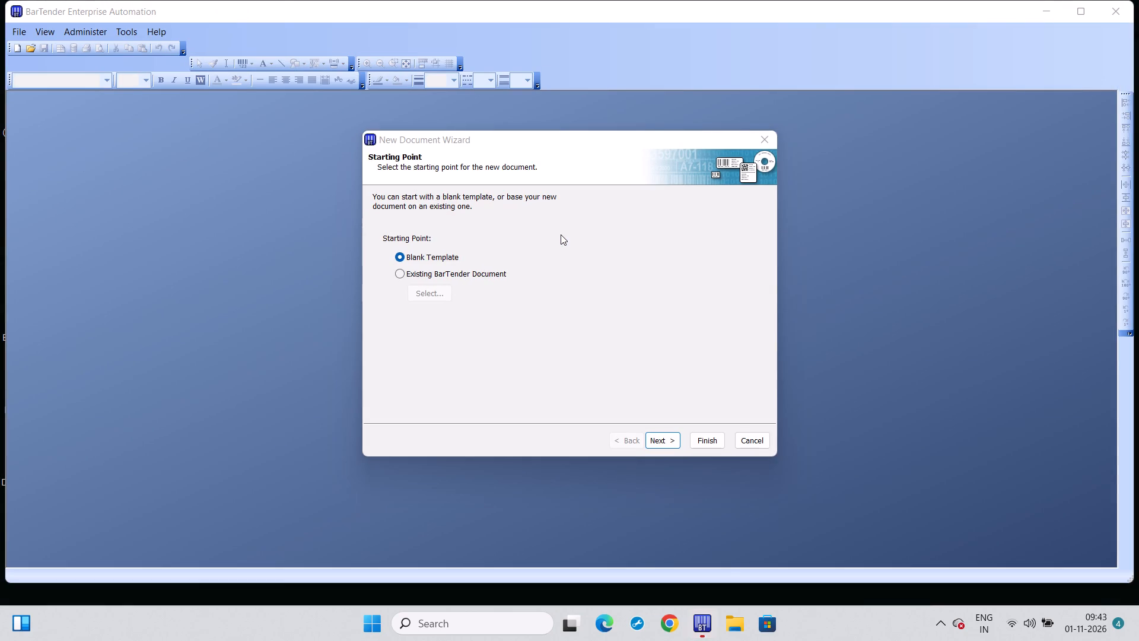
left_click(772, 138)
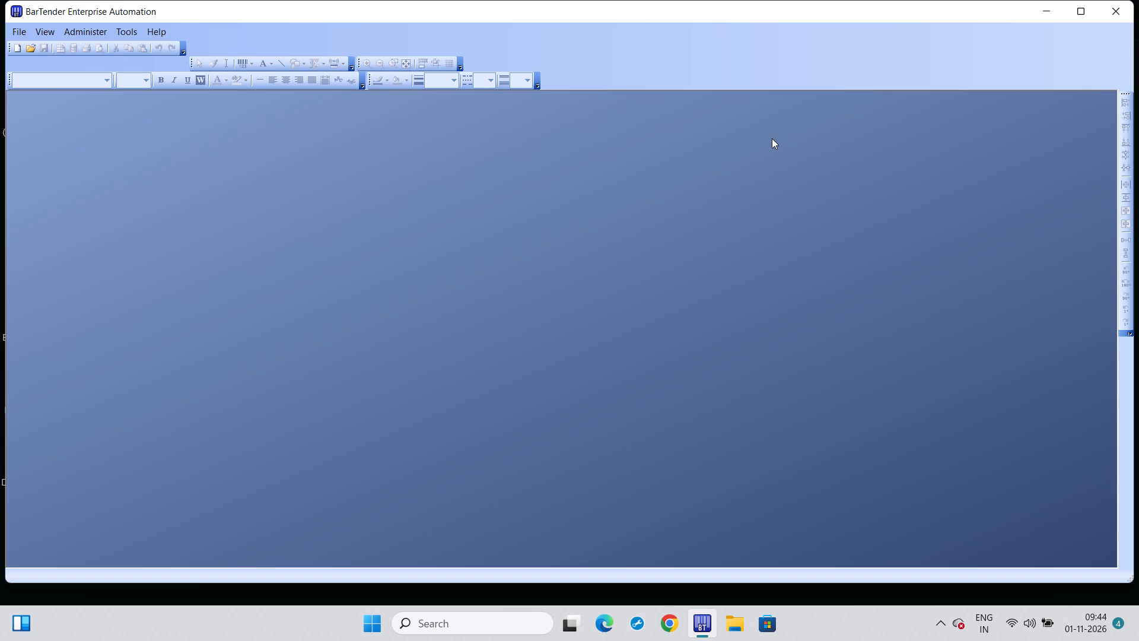
Open the label document BOX LABEL NEW1.btw from the Downloads folder.
key("ctrl+o")
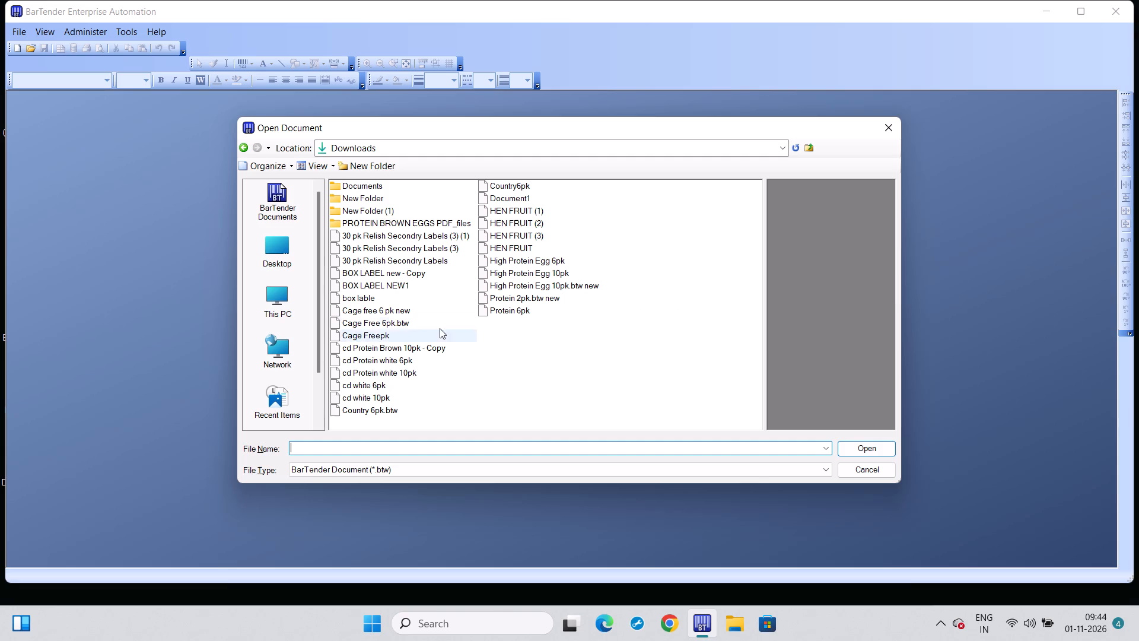
left_click(393, 290)
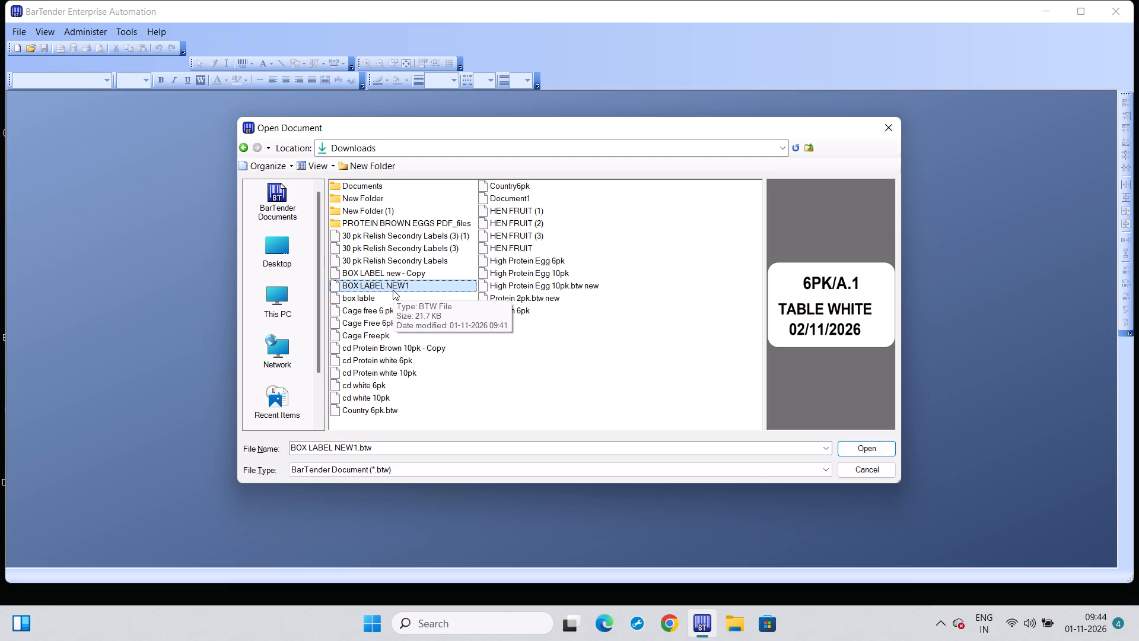
left_click(858, 447)
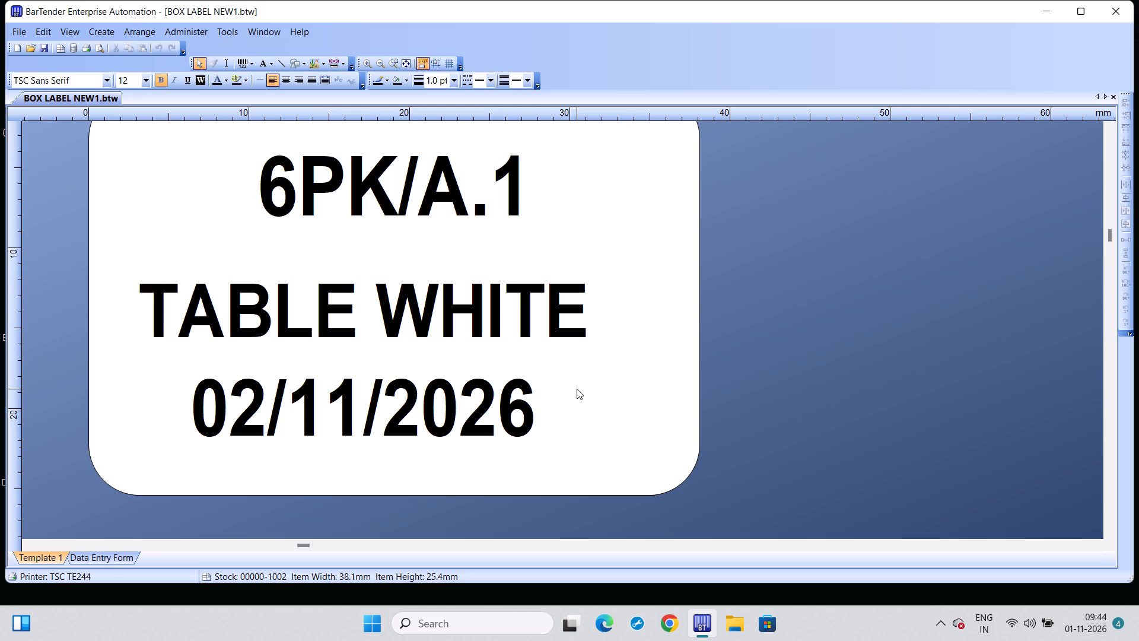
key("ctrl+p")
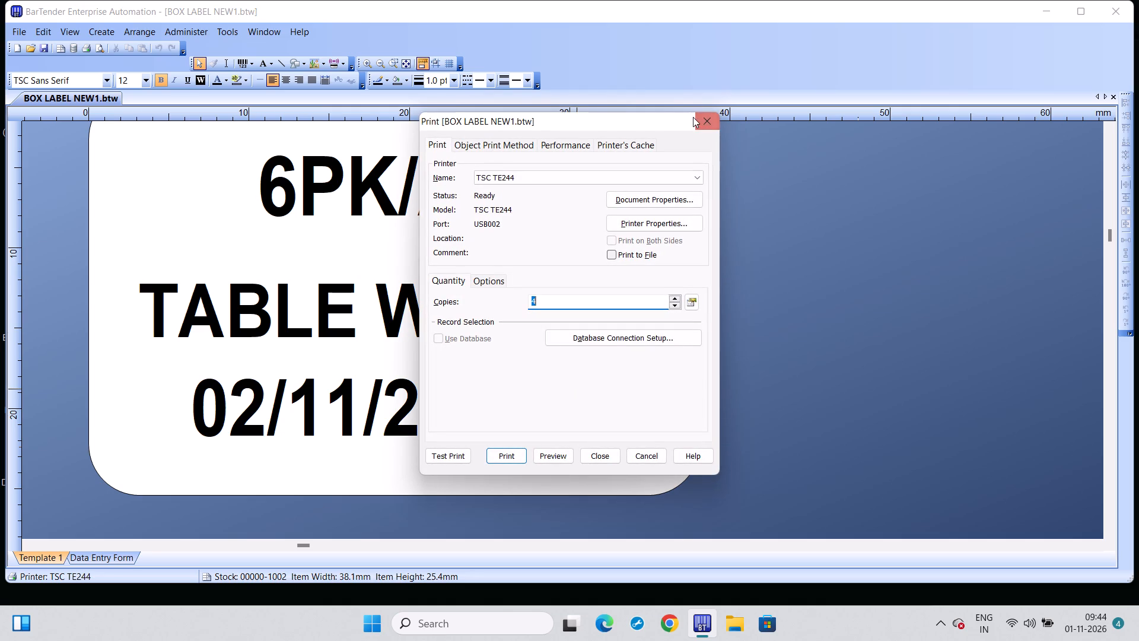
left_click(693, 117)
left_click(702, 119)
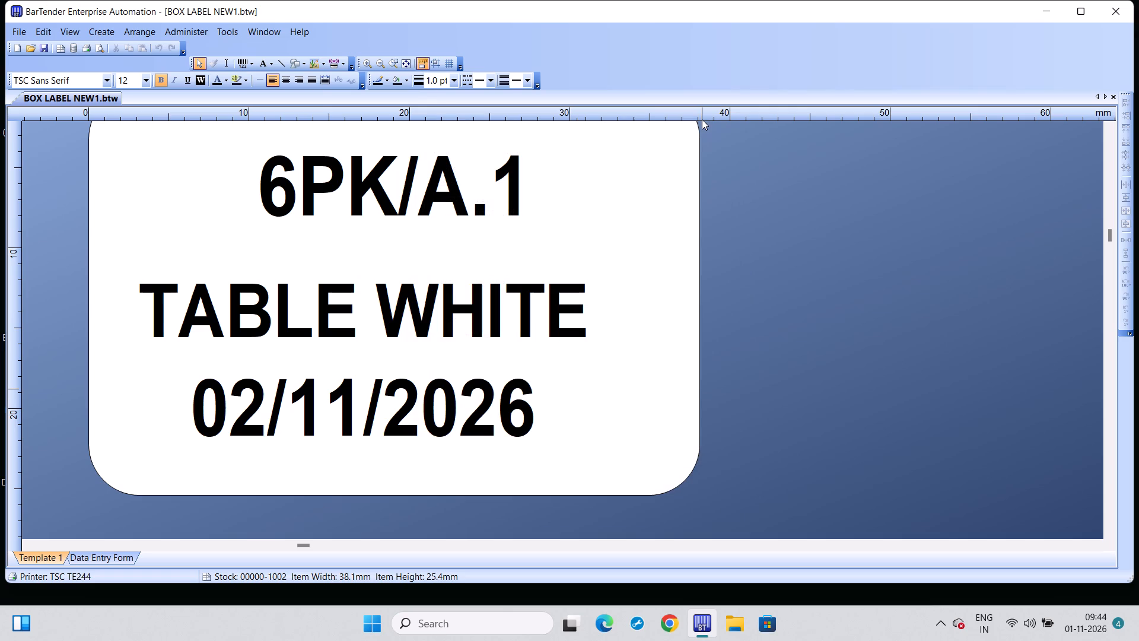
Open the label document cd Protein white 6pk.btw from Downloads, dismissing the extra New Document Wizard.
key("ctrl+o")
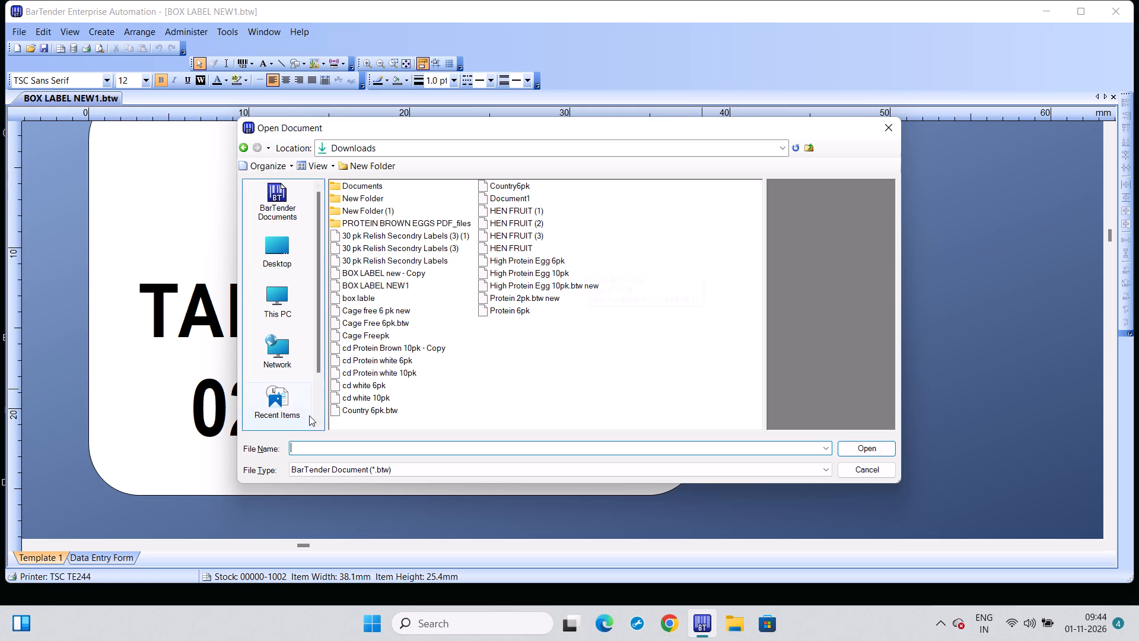
left_click(414, 361)
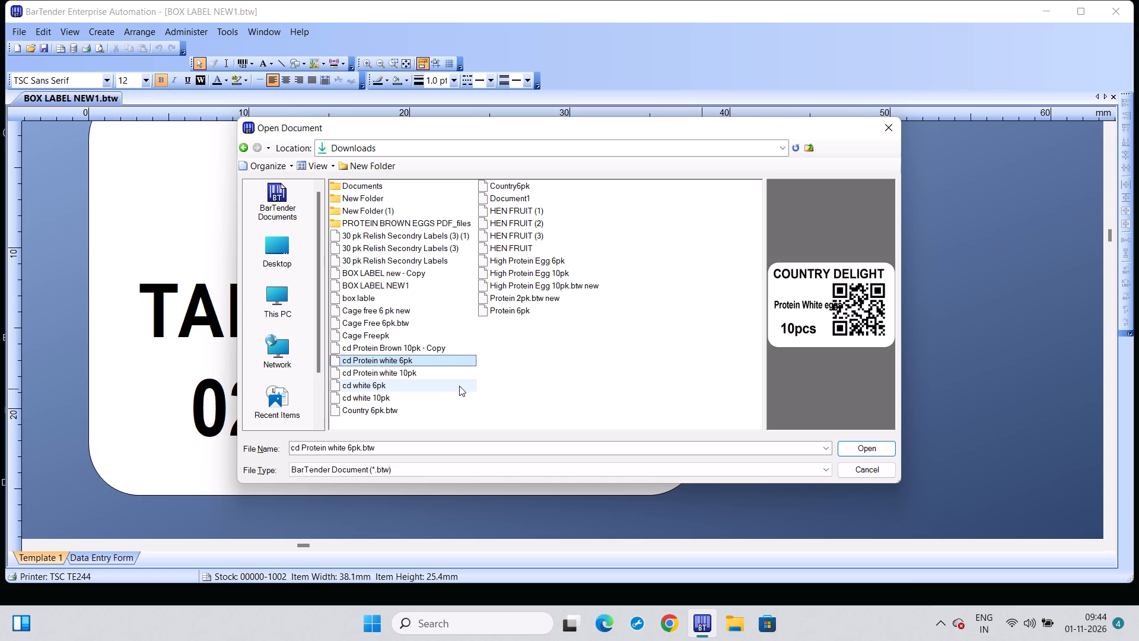
left_click(408, 373)
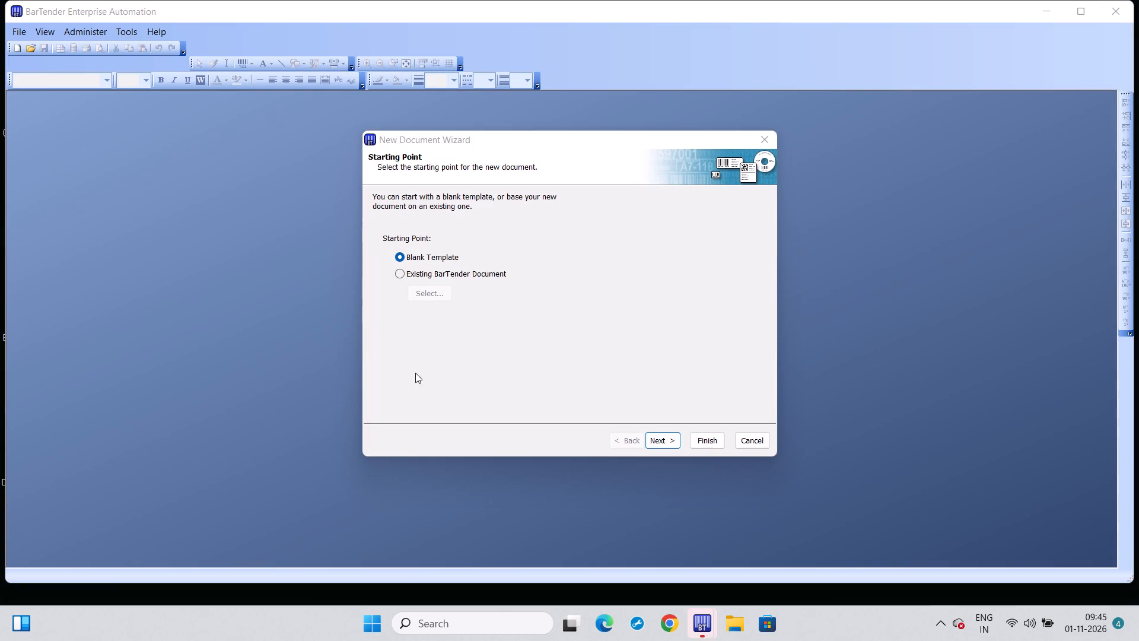
left_click(758, 137)
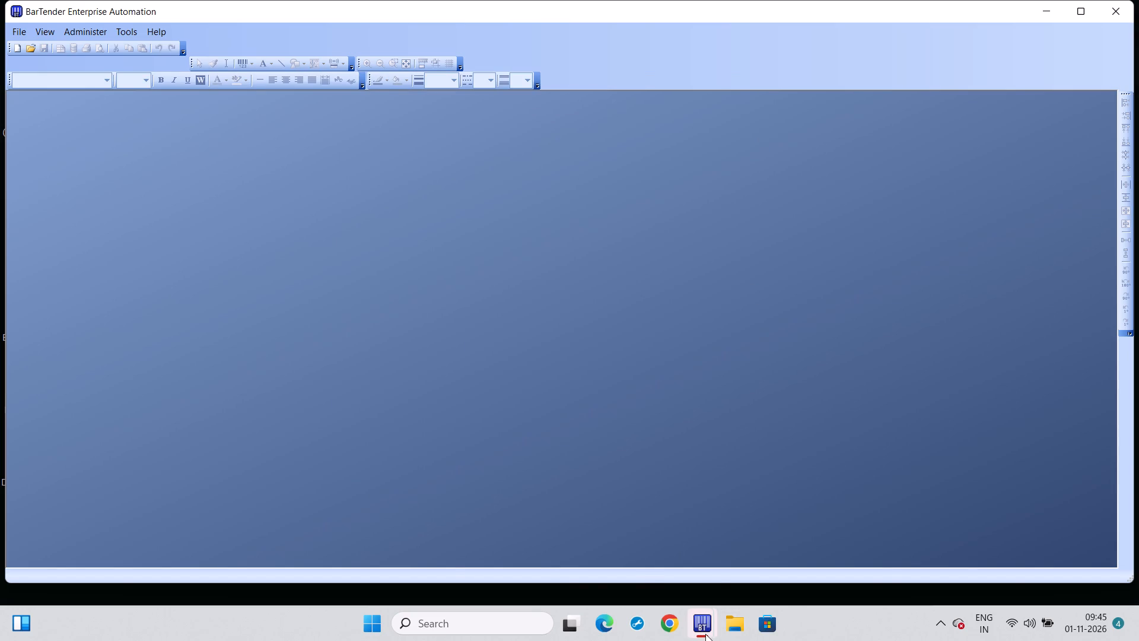
left_click(851, 504)
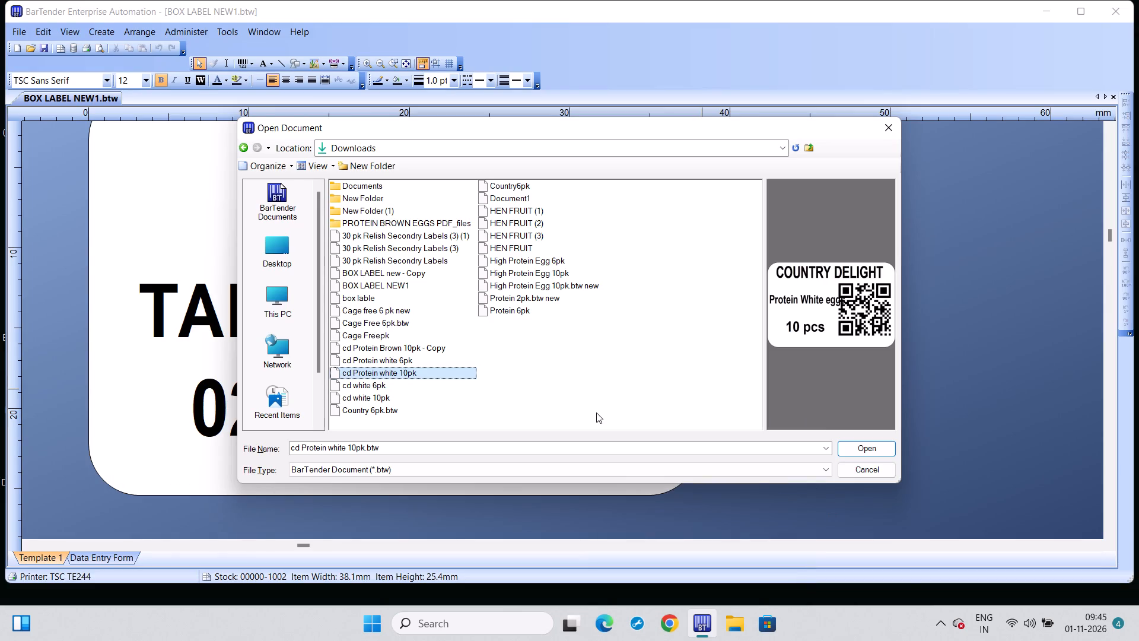
left_click(418, 362)
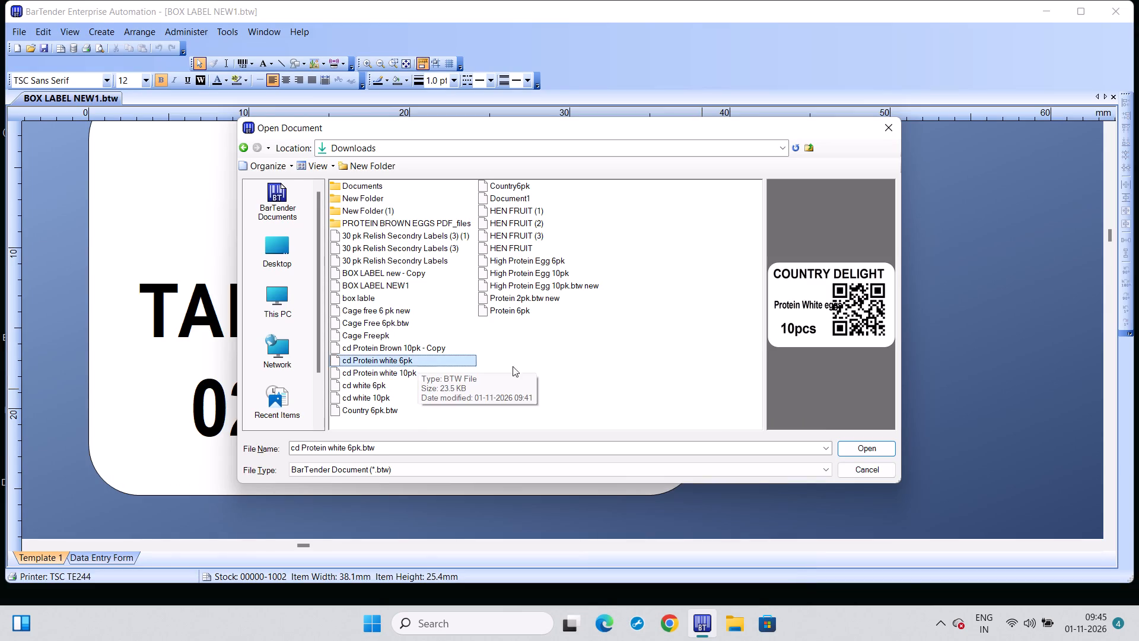
left_click(861, 451)
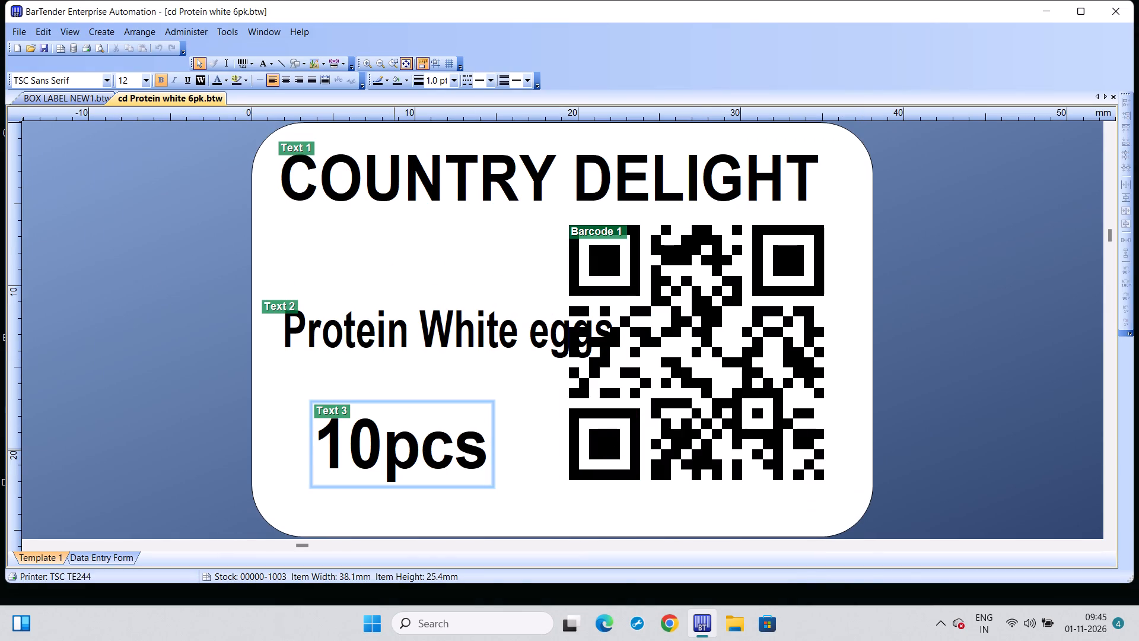
Change the piece-count text below "Protein White eggs" to 6pcs.
left_click(394, 450)
left_click(339, 429)
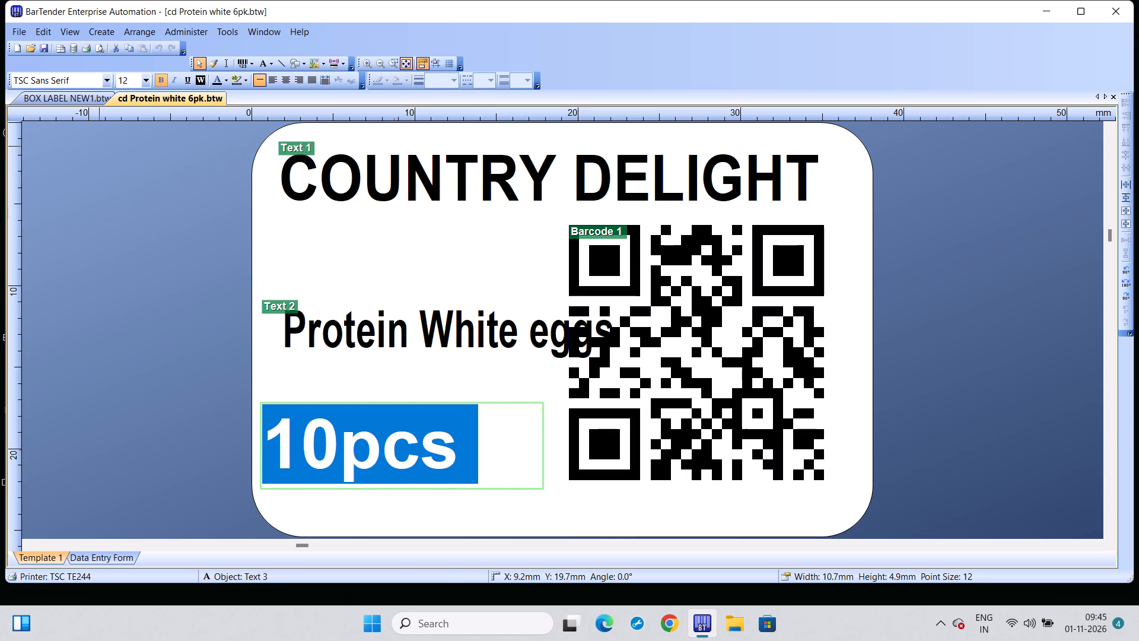
key("BackSpace")
key("BackSpace")
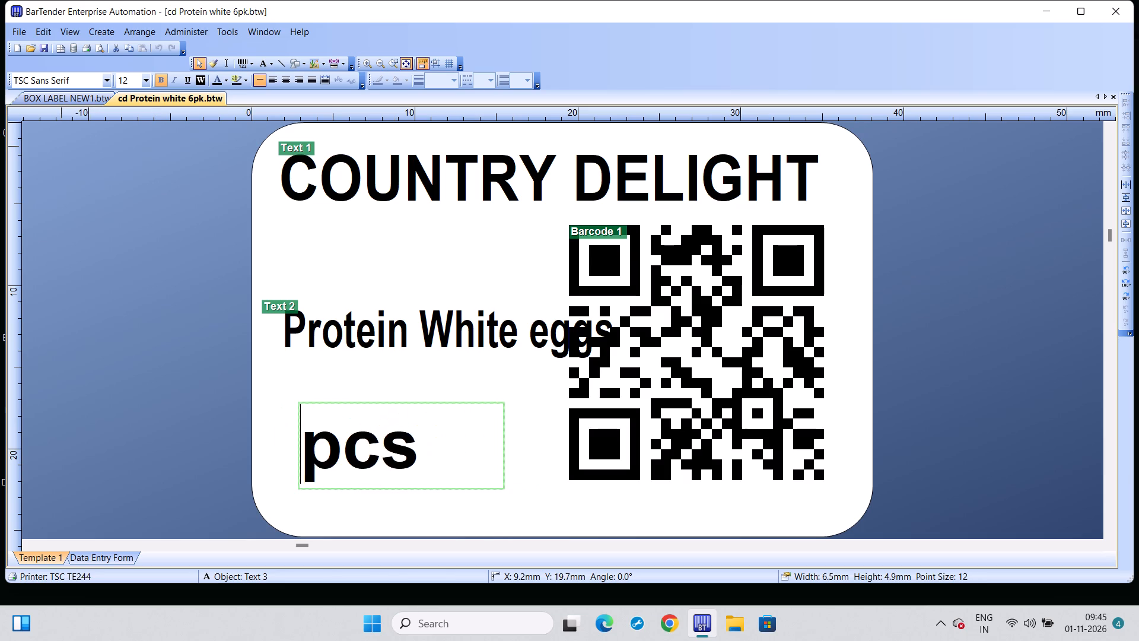
key("6")
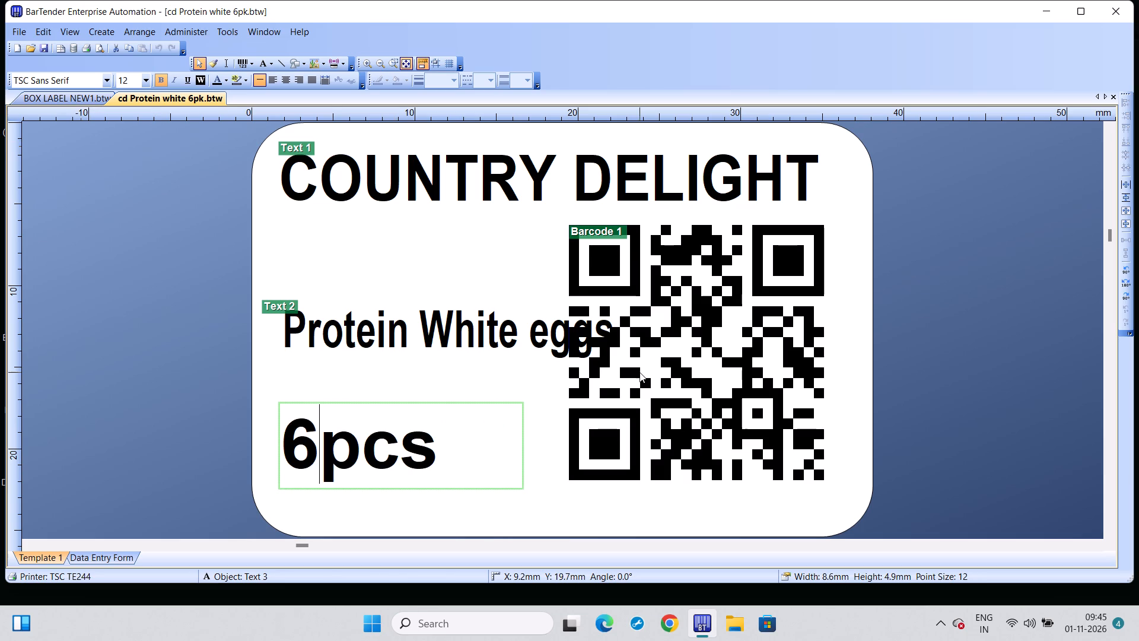
In the QR barcode's embedded data, set the first segment to 0000820 and the date segment to 021126.
double_click(671, 369)
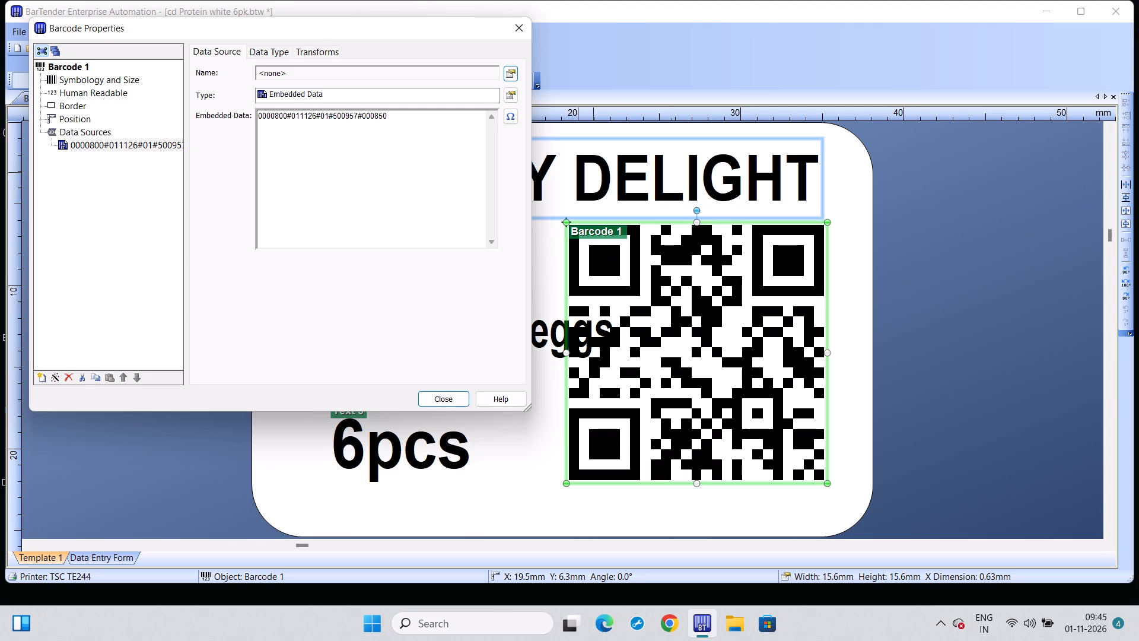
left_click(282, 116)
key("BackSpace")
key("2")
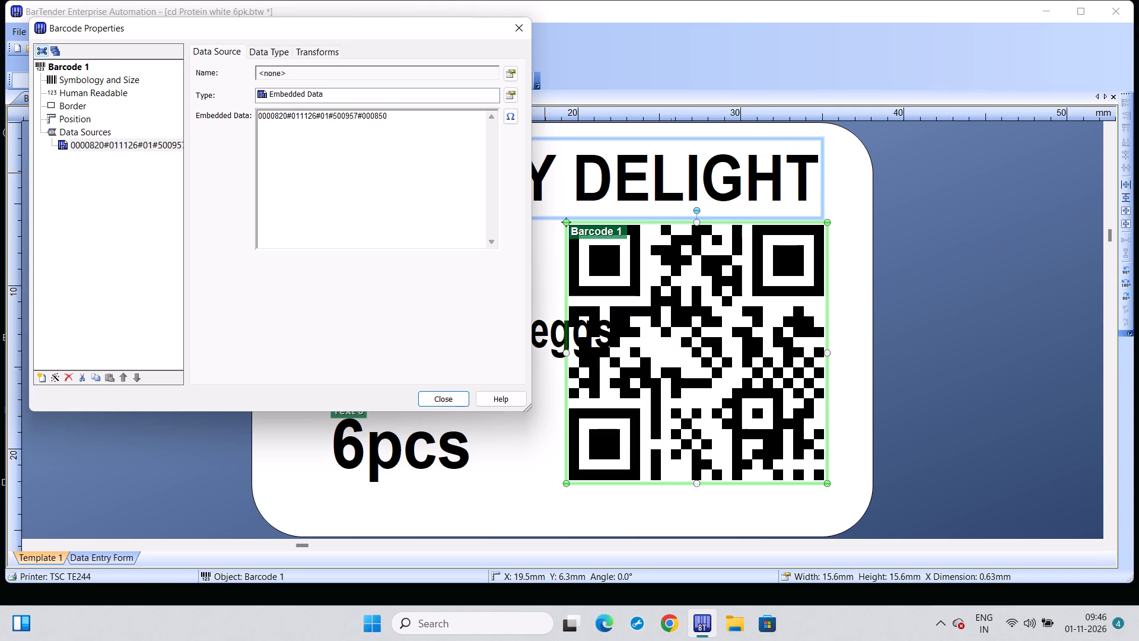
left_click(300, 116)
key("BackSpace")
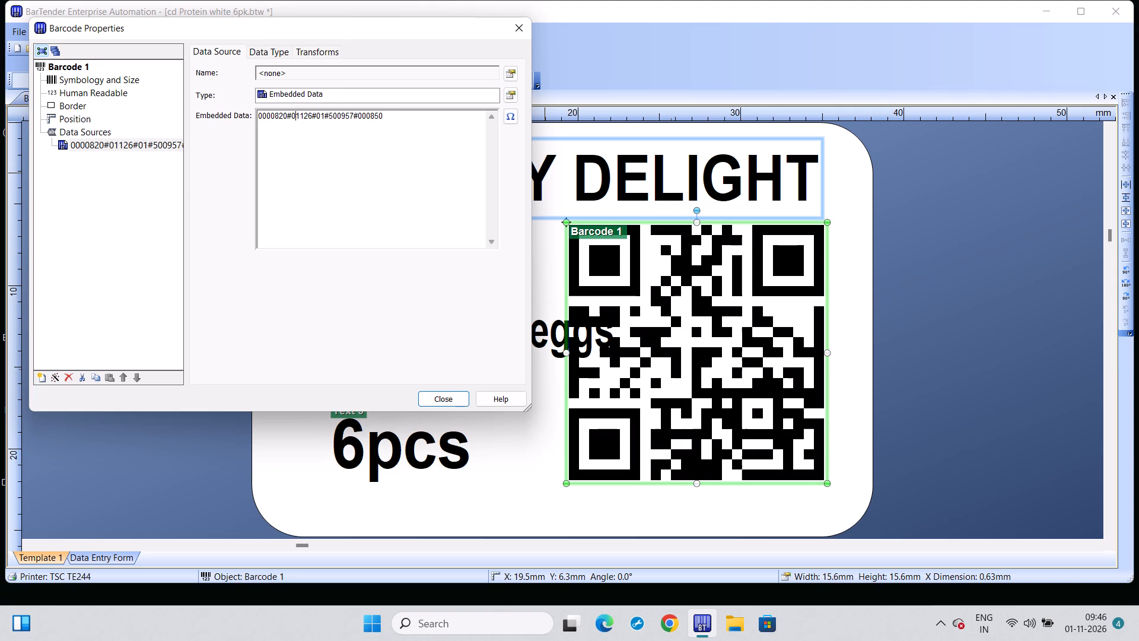
key("2")
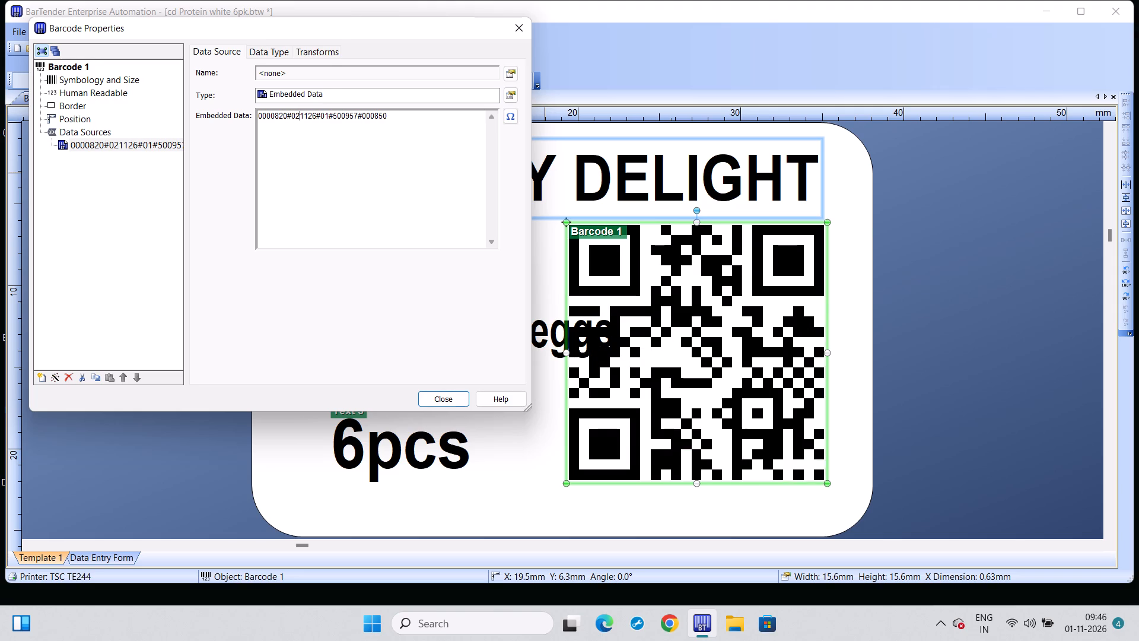
Set the last segment of the QR barcode's embedded data to 000001 and the segment before it to 50047, then close the properties.
left_click(387, 116)
key("BackSpace")
key("BackSpace")
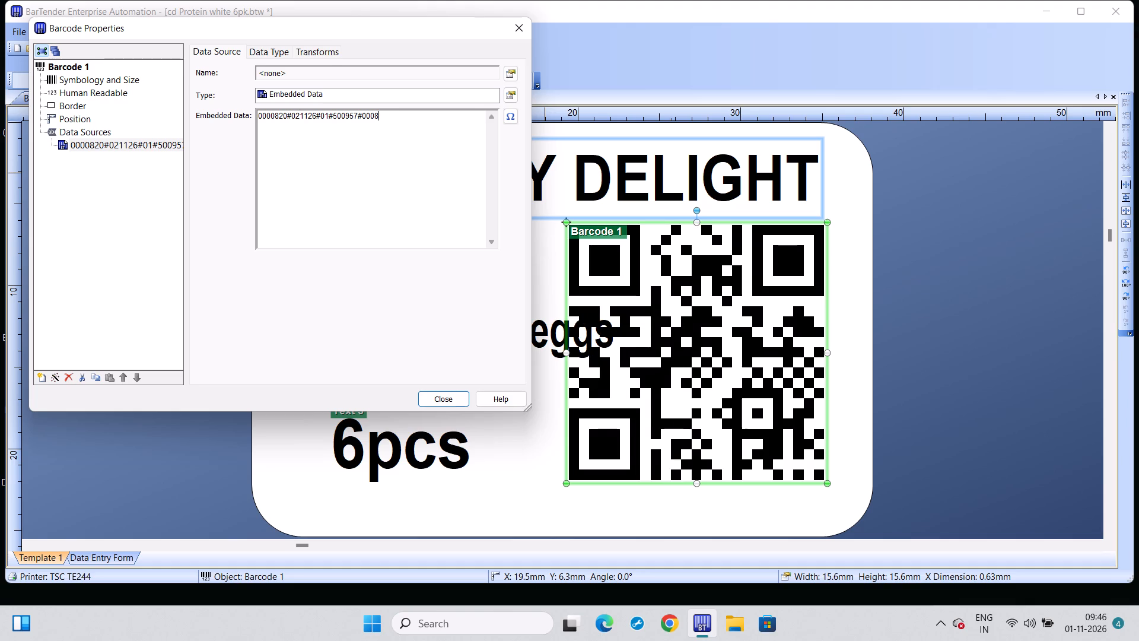
key("BackSpace")
type("001")
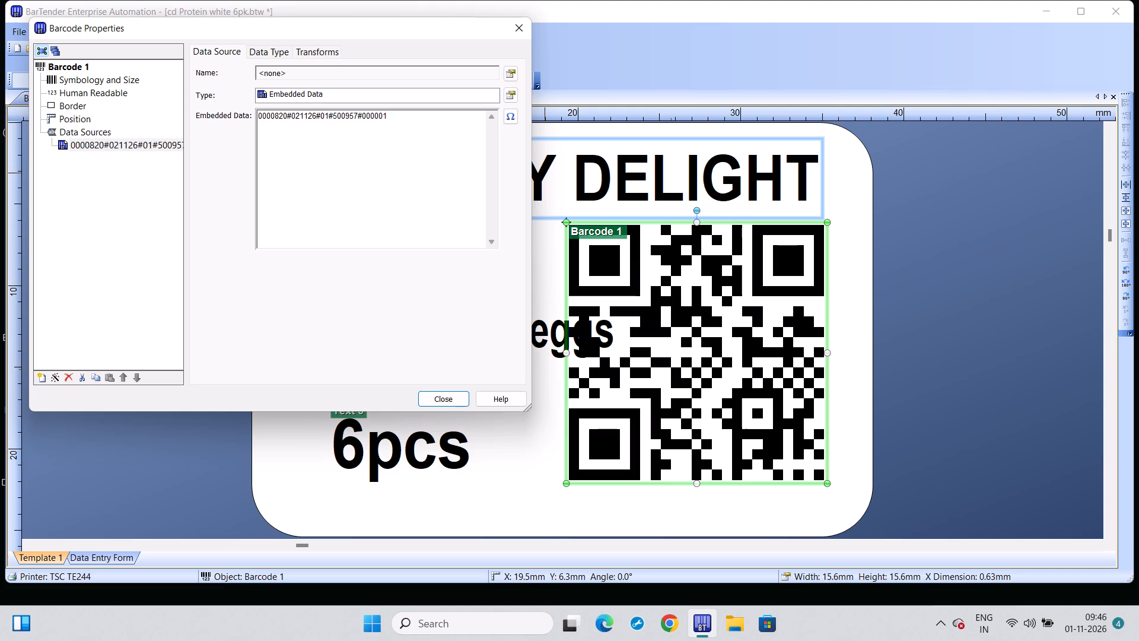
left_click(357, 116)
key("BackSpace")
key("BackSpace")
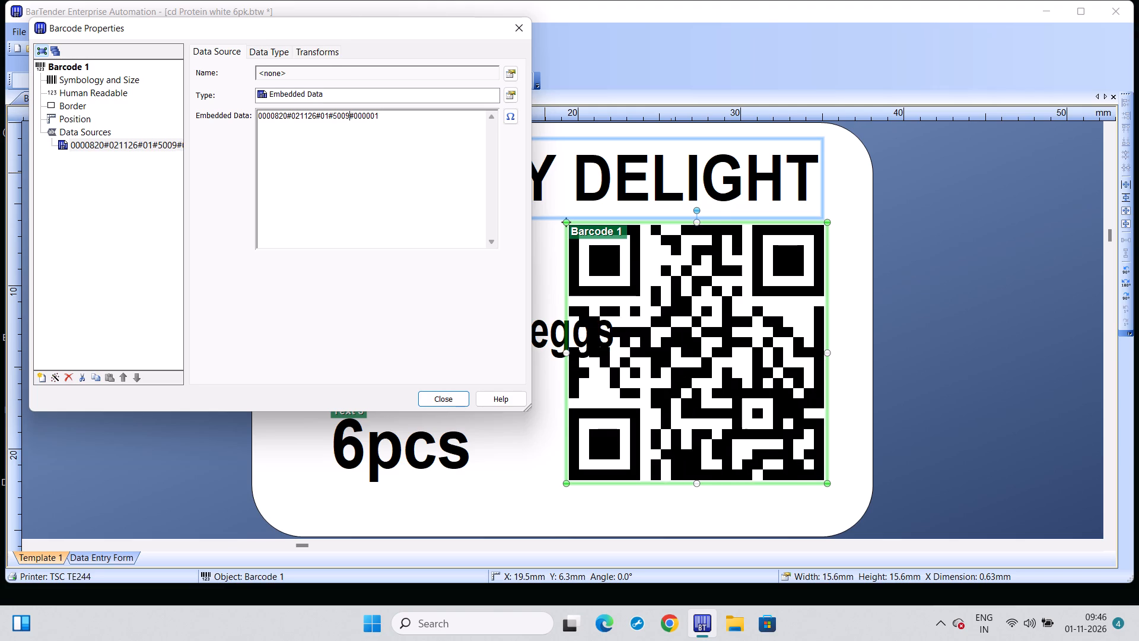
key("BackSpace")
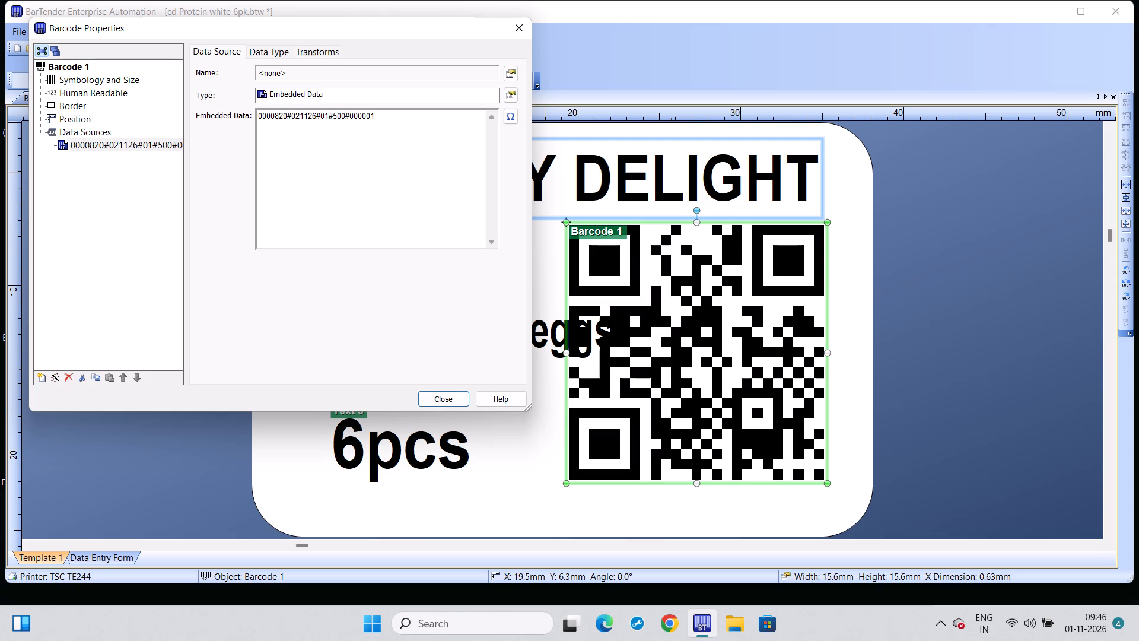
key("4")
key("7")
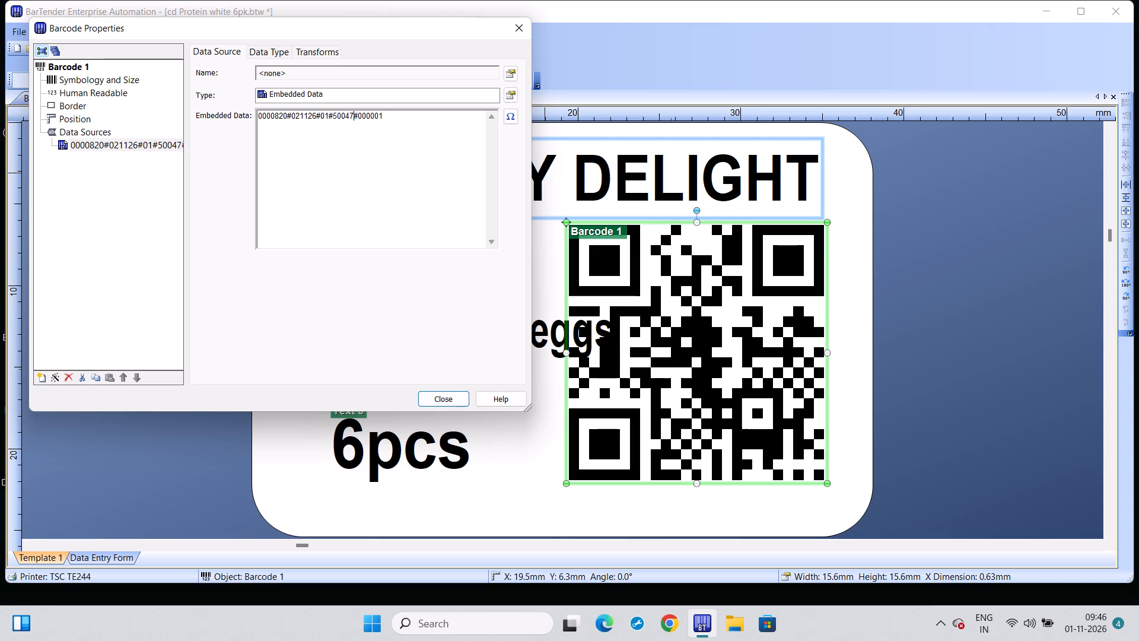
left_click(440, 393)
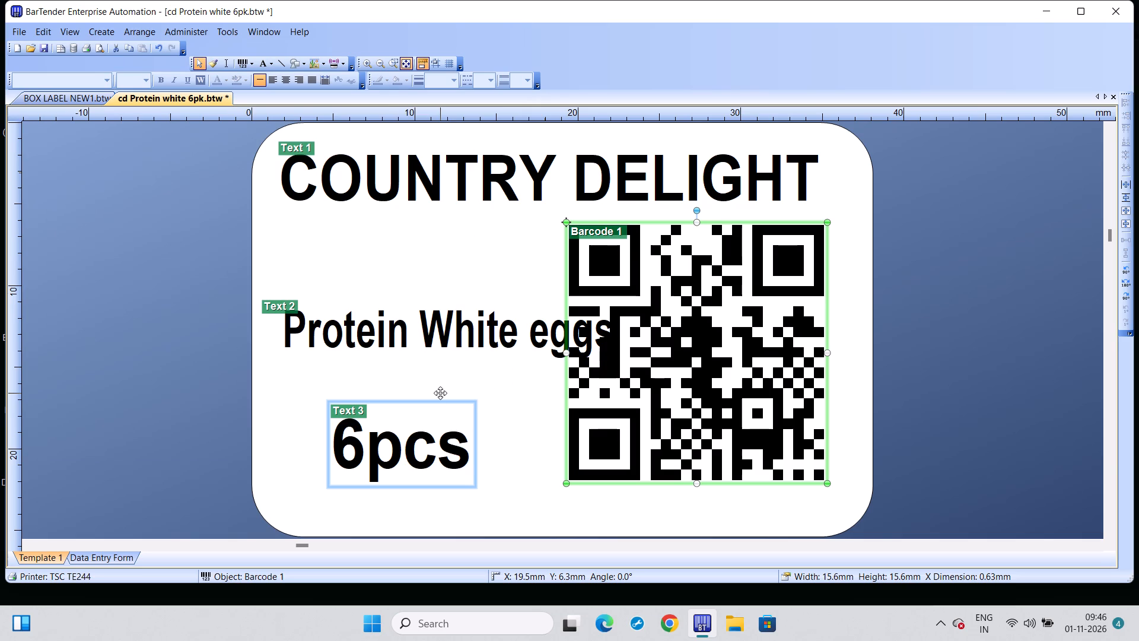
Print 306 serial numbers of the 6pcs Protein White eggs label on the TSC TE244, starting at position 1.
key("ctrl+p")
key("3")
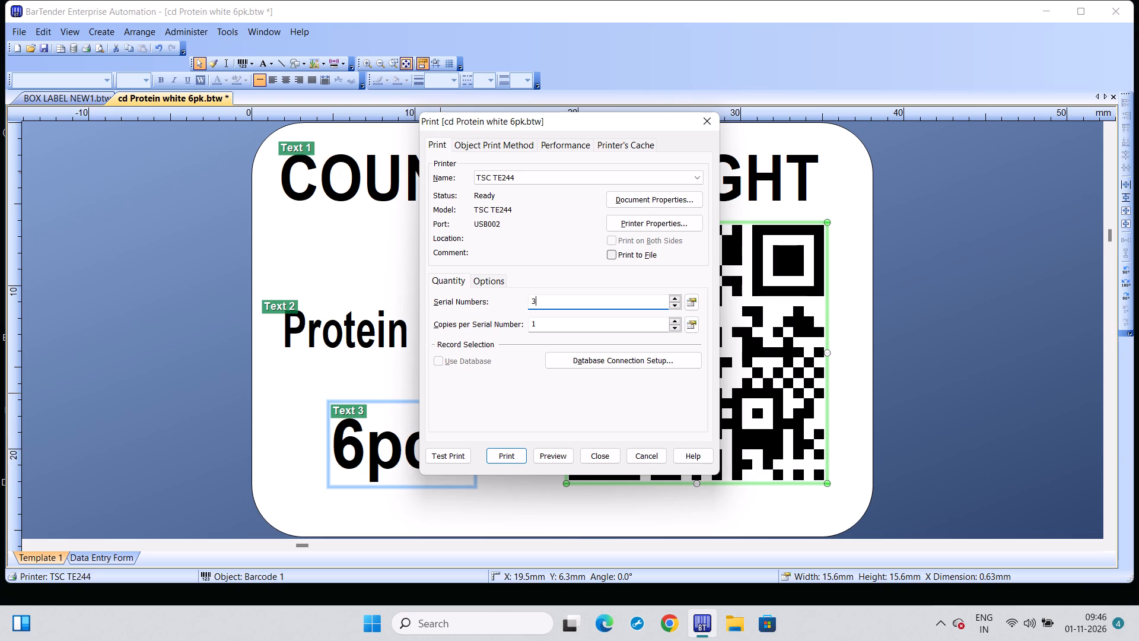
type("06")
left_click(517, 462)
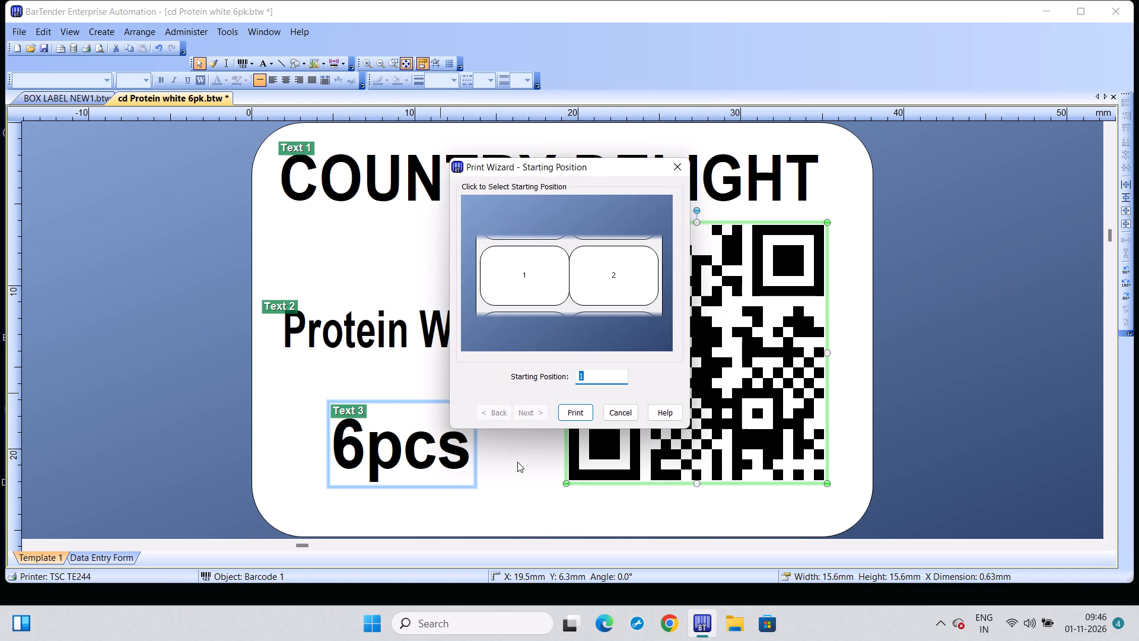
left_click(575, 411)
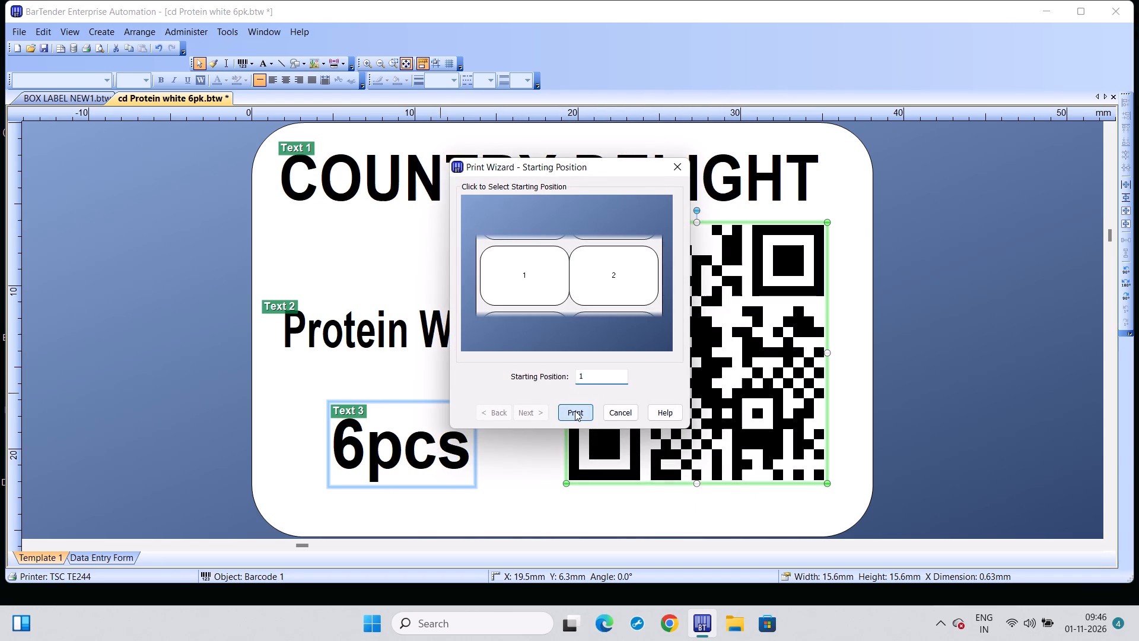
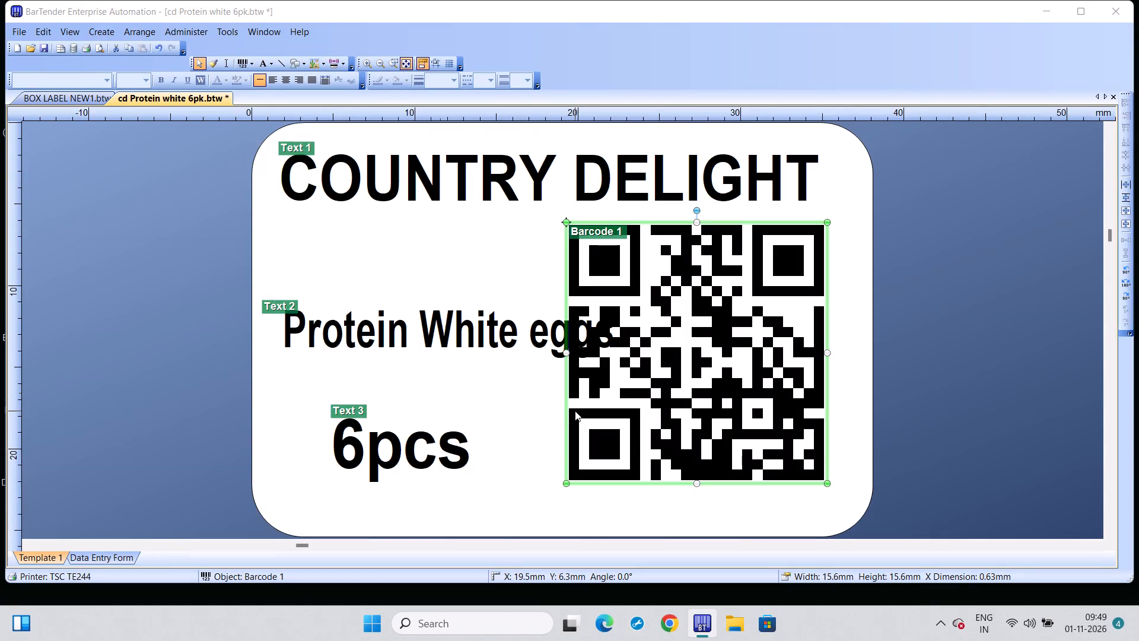
Open the label document cd Protein white 10pk.btw from the Downloads folder.
left_click(394, 373)
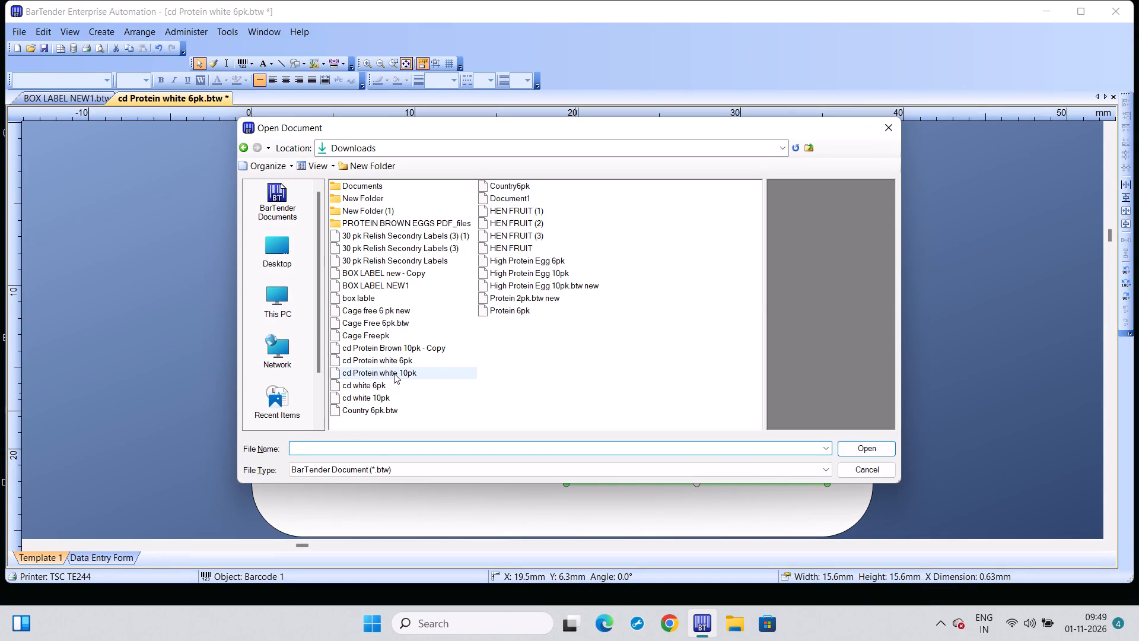
left_click(871, 452)
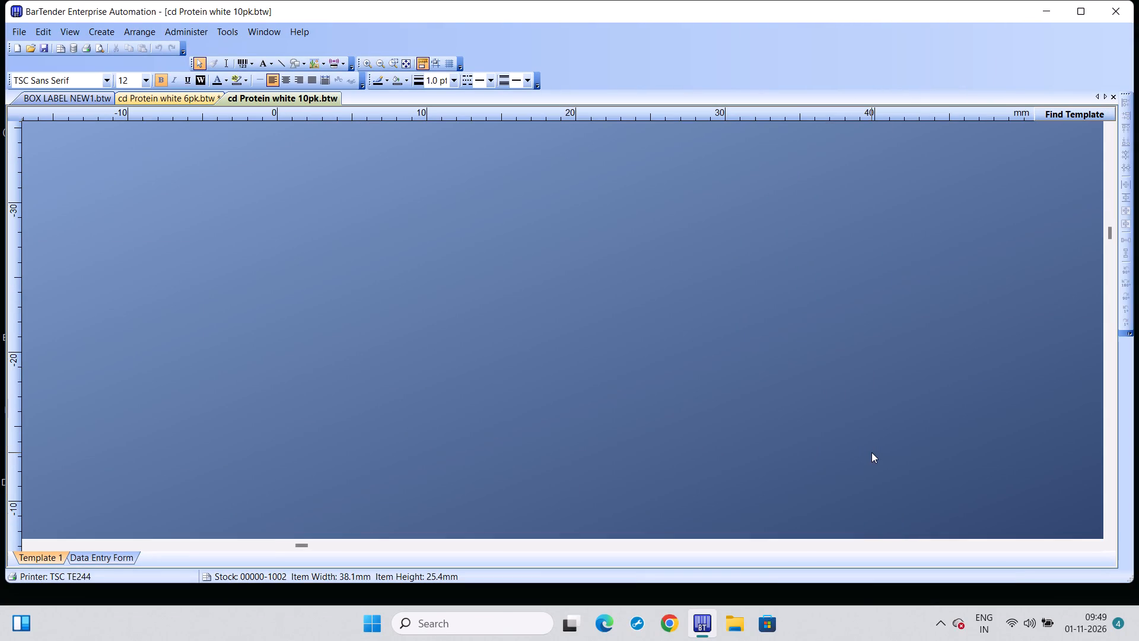
Set the date segment of the QR barcode's embedded data to 021126.
left_click(1083, 115)
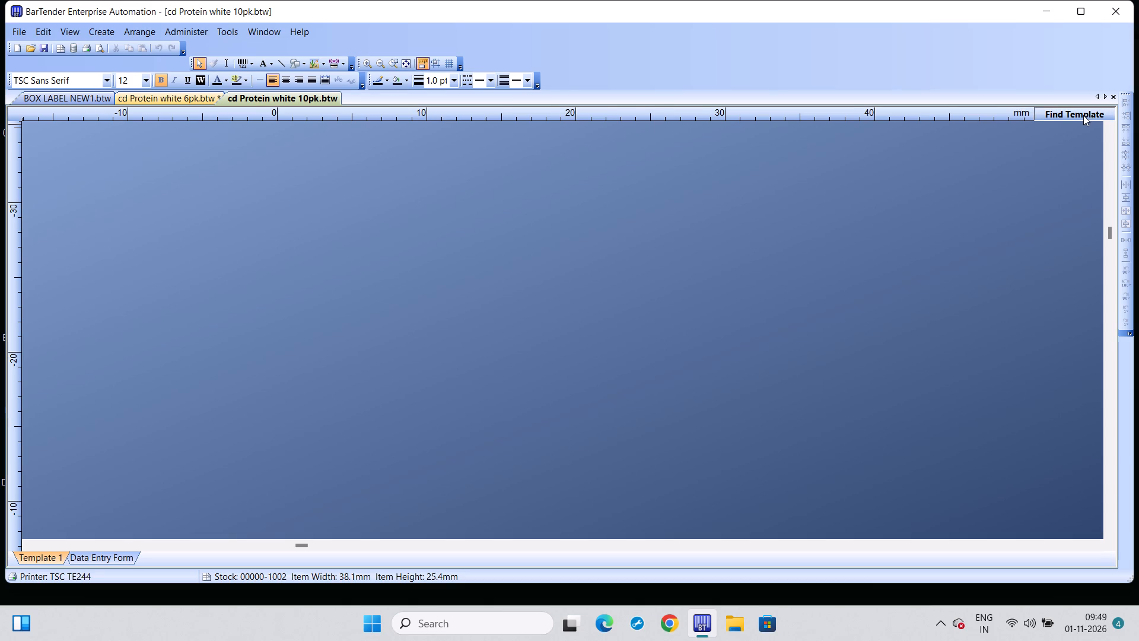
double_click(747, 341)
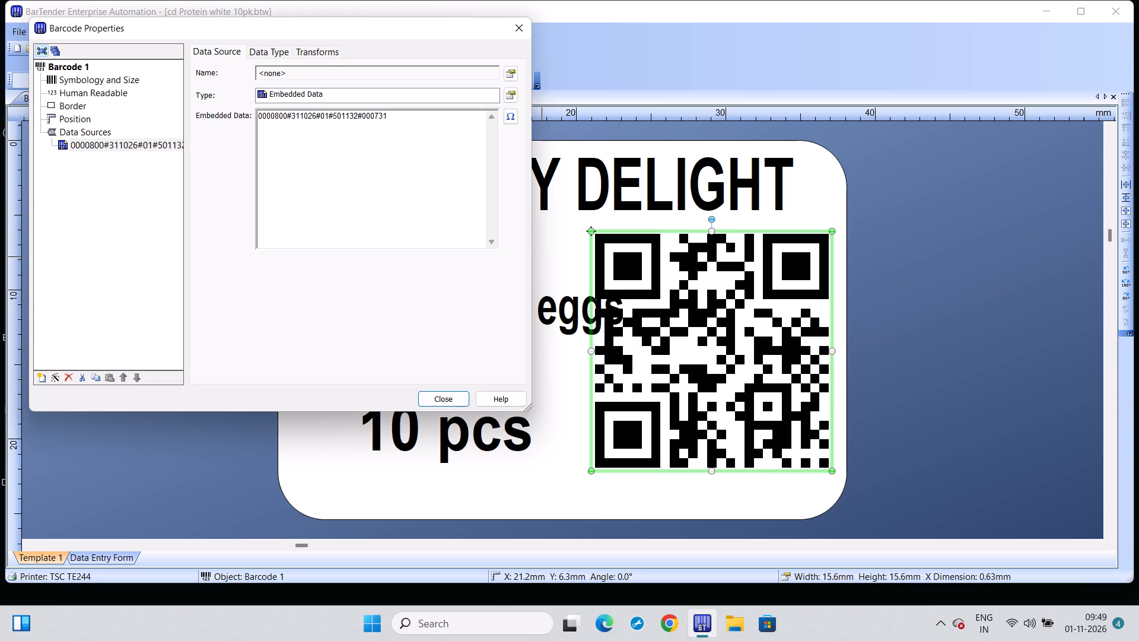
left_click(307, 118)
key("BackSpace")
key("BackSpace")
key("BackSpace")
key("BackSpace")
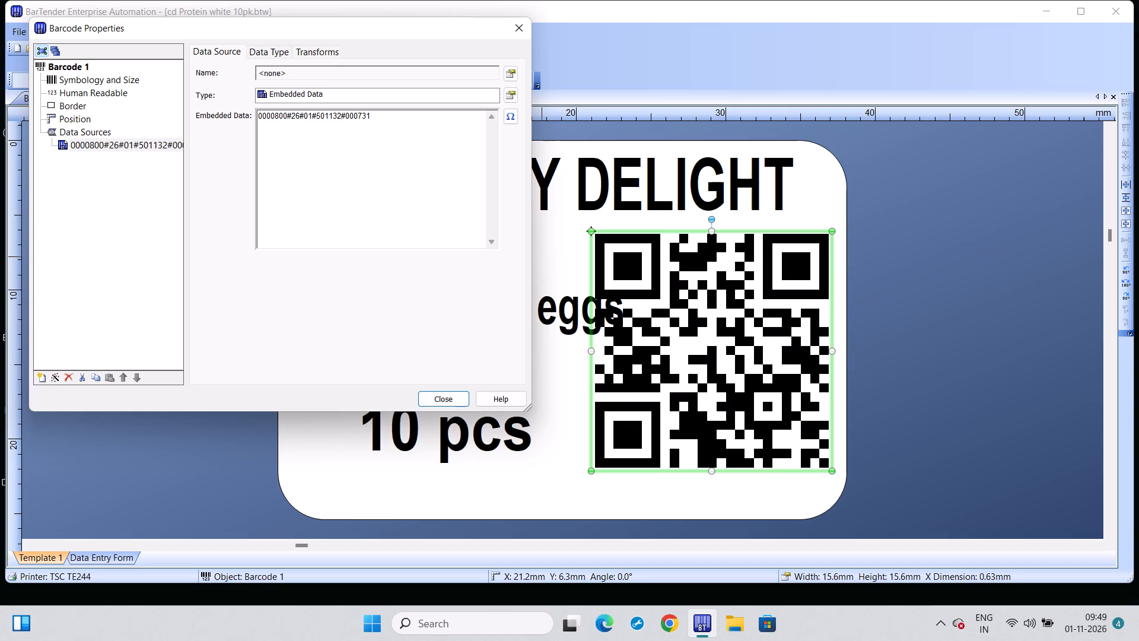
type("02")
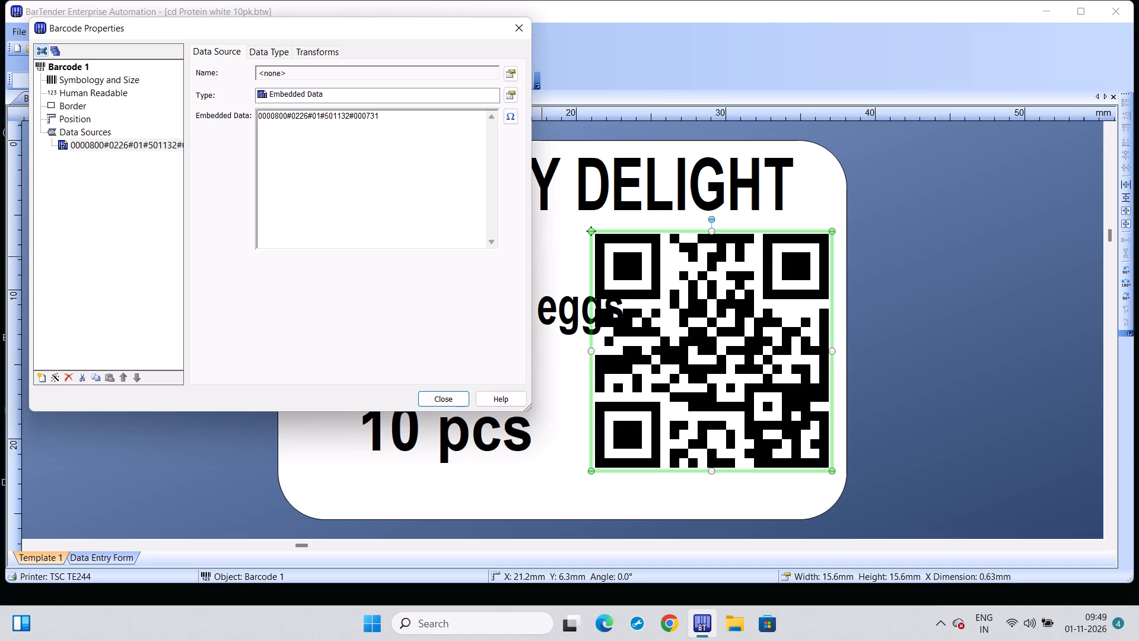
type("11")
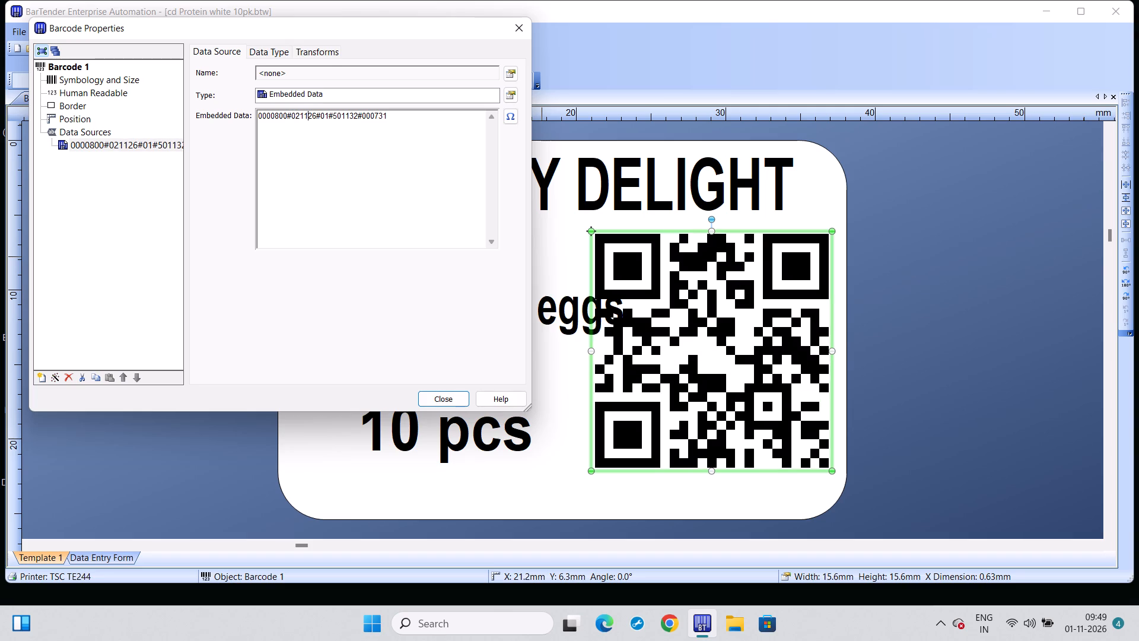
Set the last segment of the QR barcode's embedded data to 000001 and the segment before it to 500949, then close the properties.
left_click(383, 115)
key("BackSpace")
key("BackSpace")
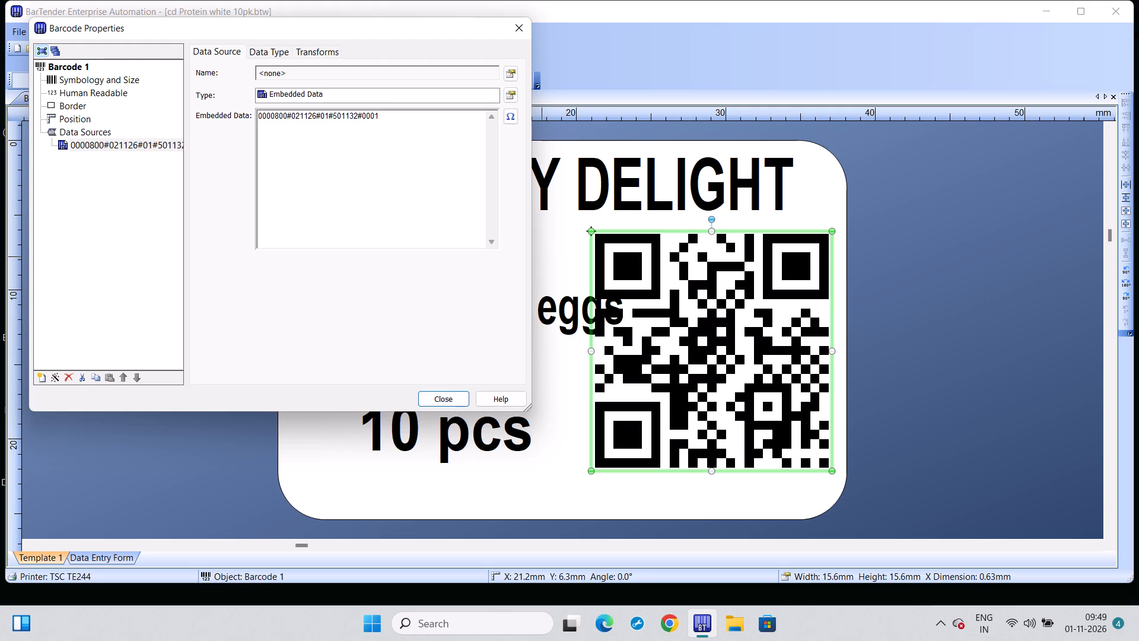
type("00")
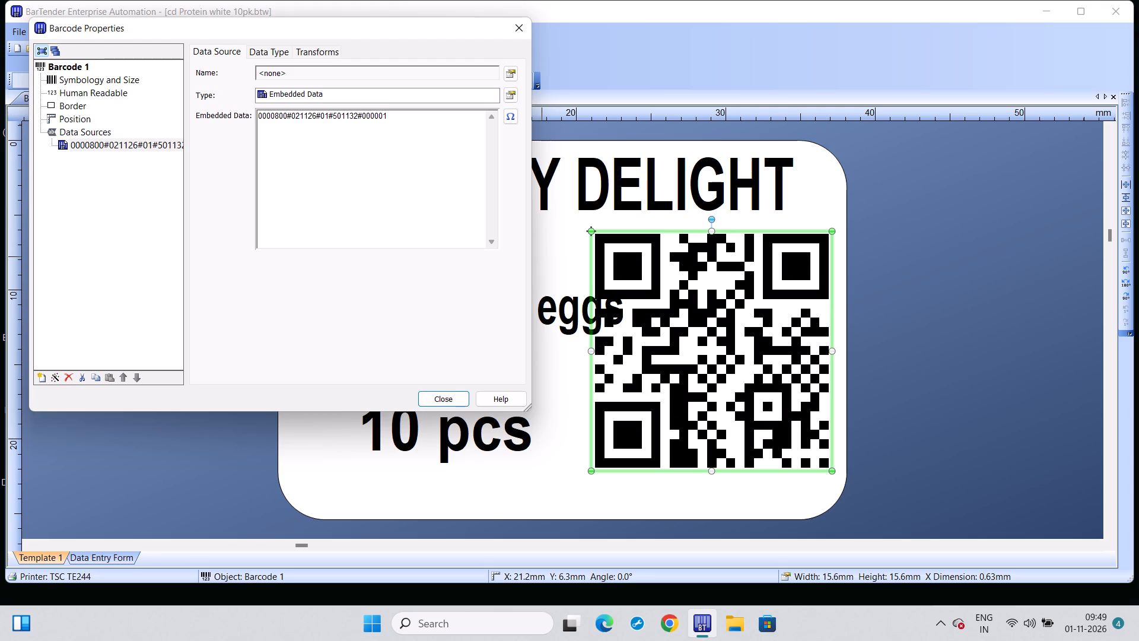
left_click(358, 116)
key("BackSpace")
key("BackSpace")
key("BackSpace")
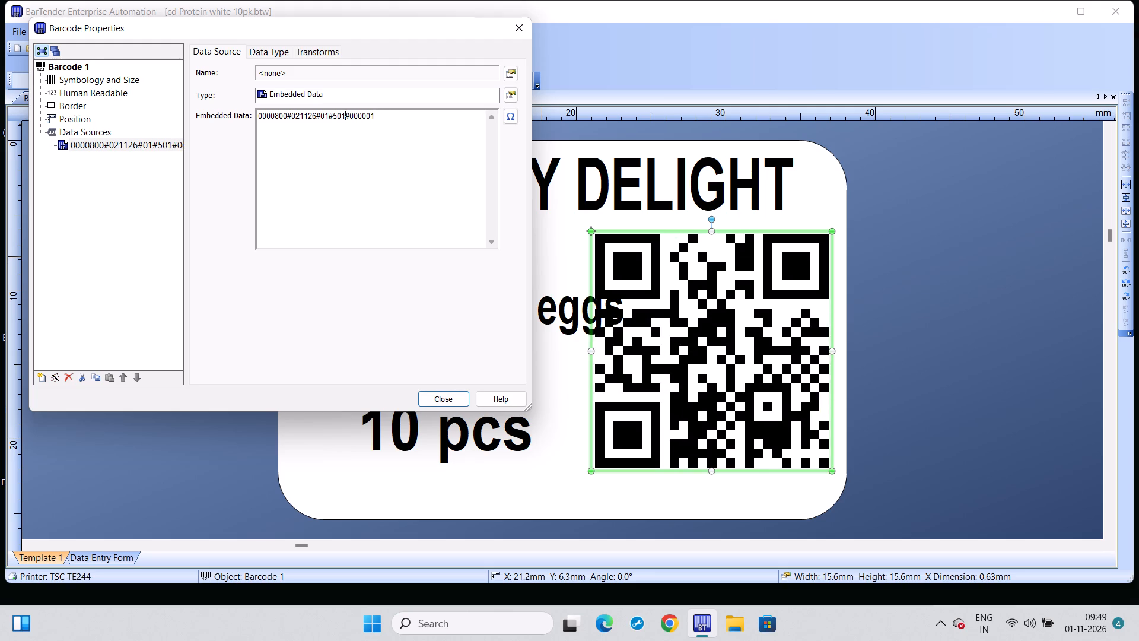
key("BackSpace")
type("09")
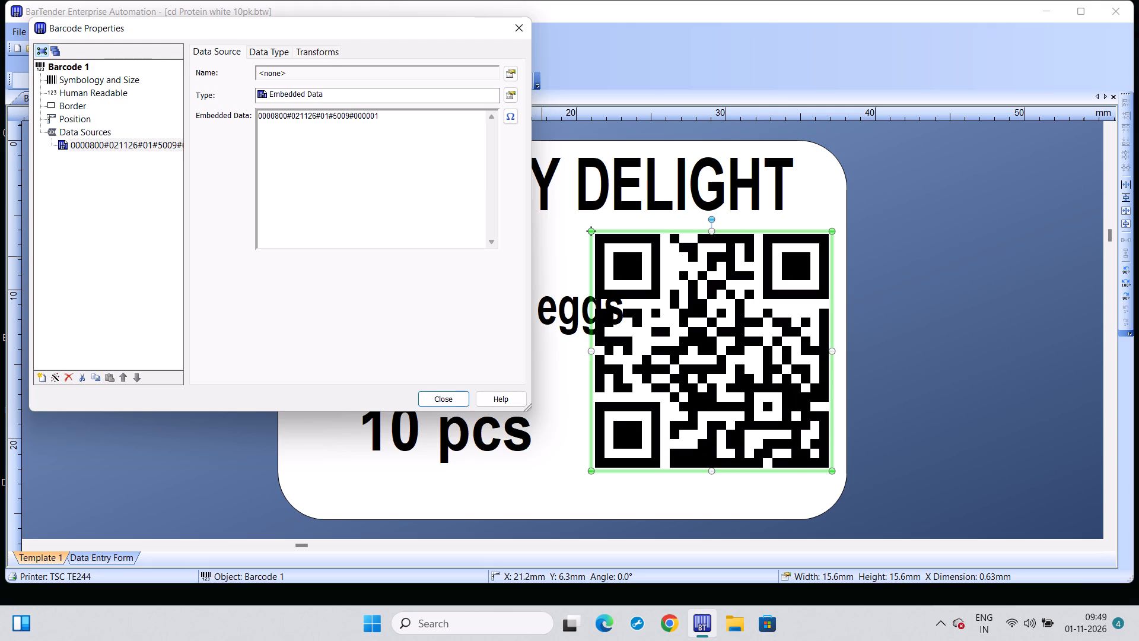
key("4")
key("9")
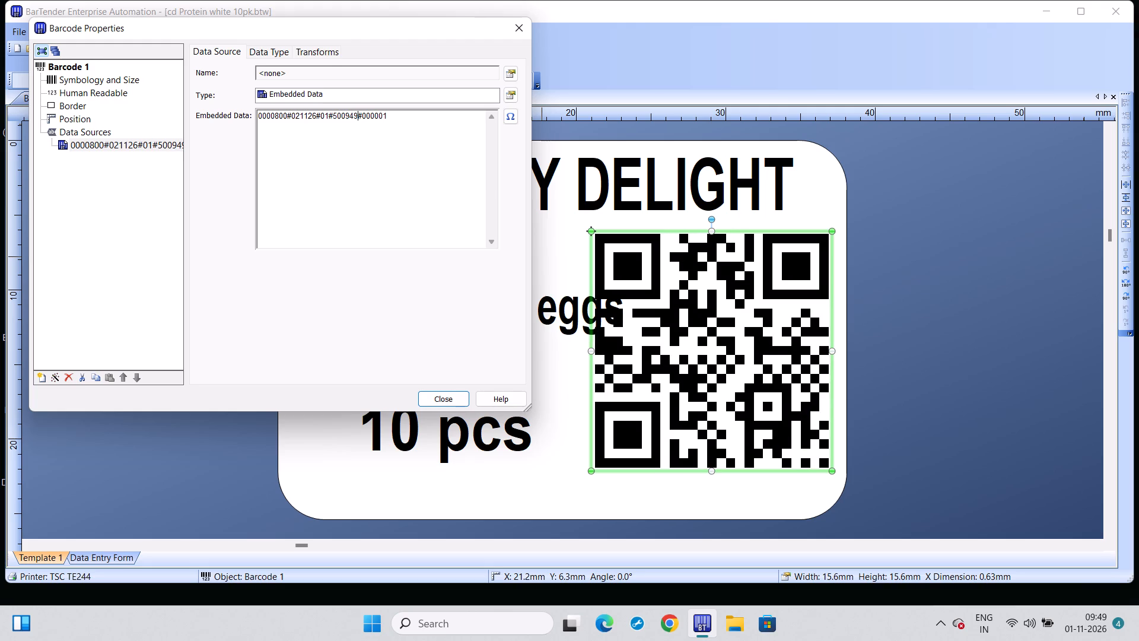
left_click(448, 396)
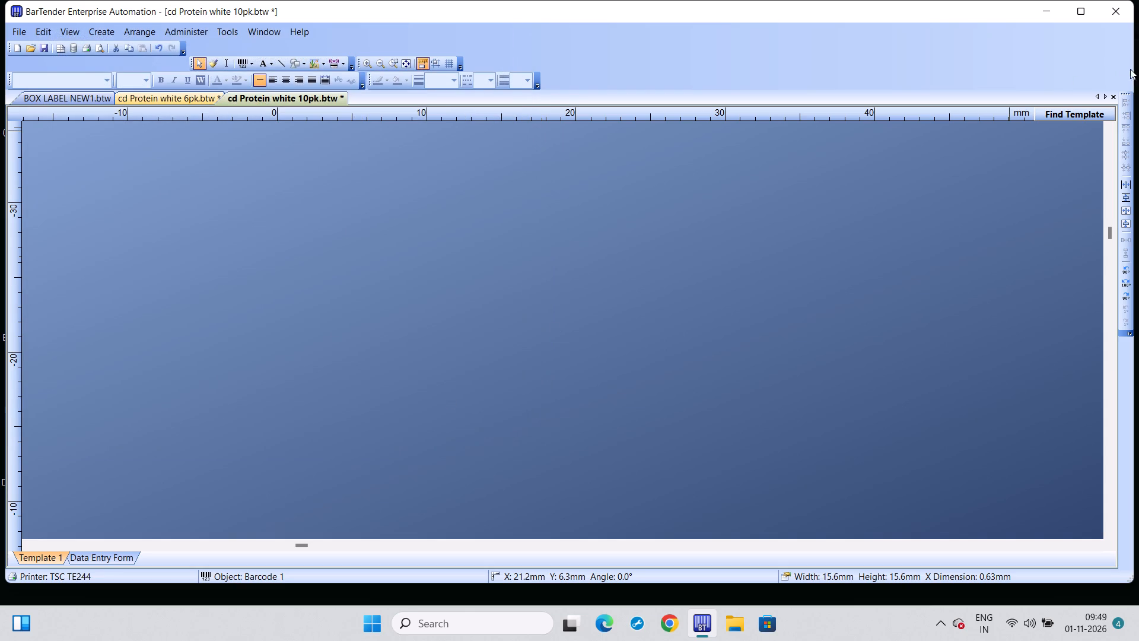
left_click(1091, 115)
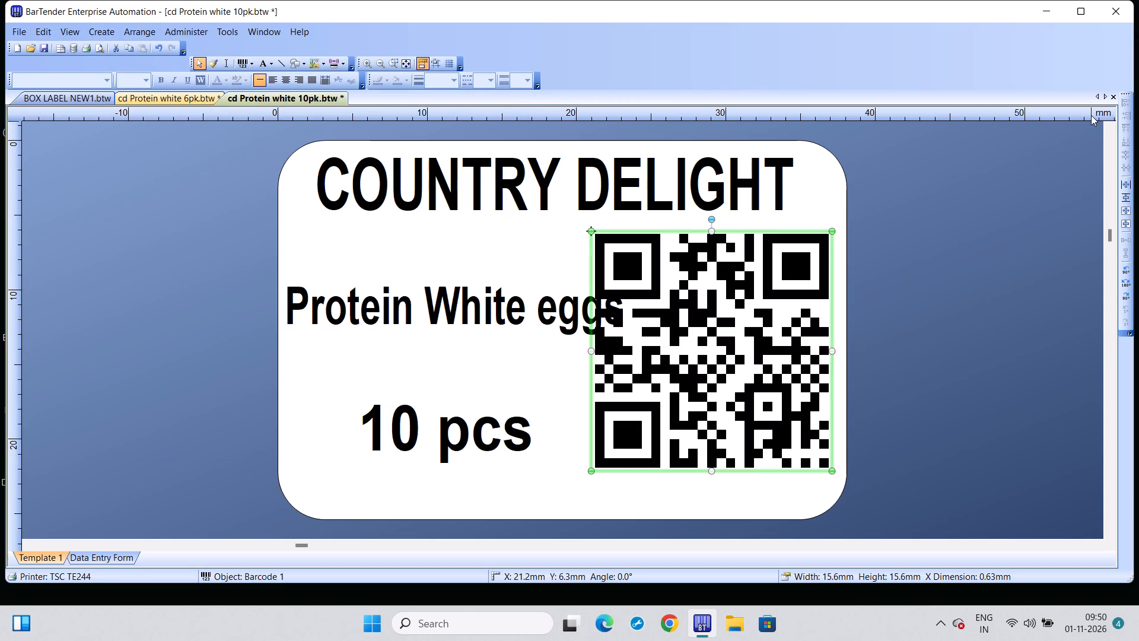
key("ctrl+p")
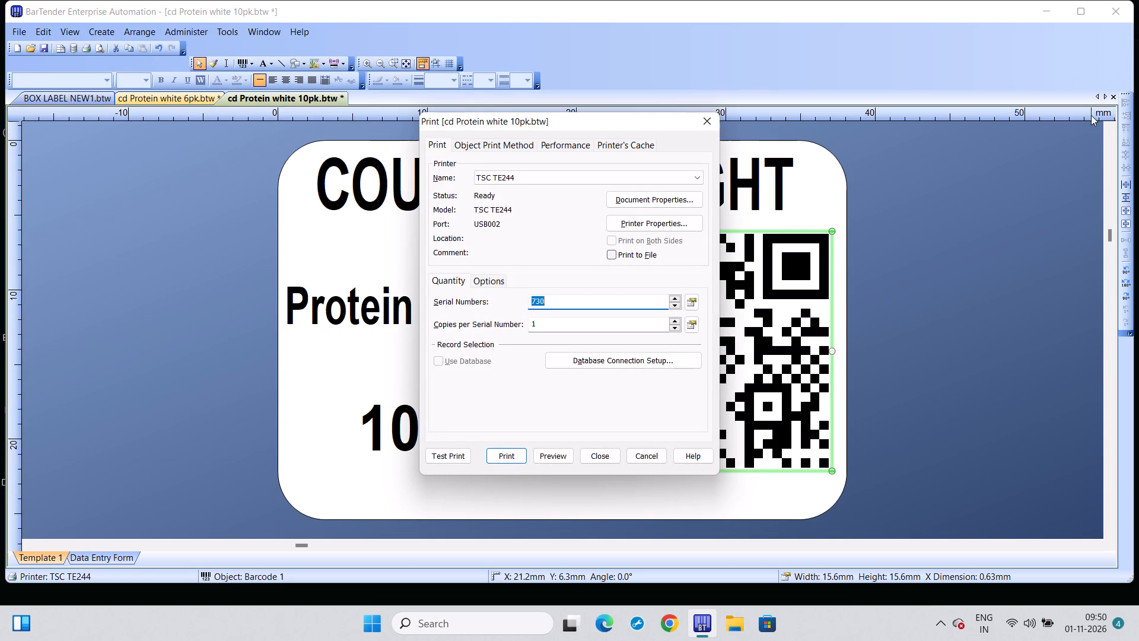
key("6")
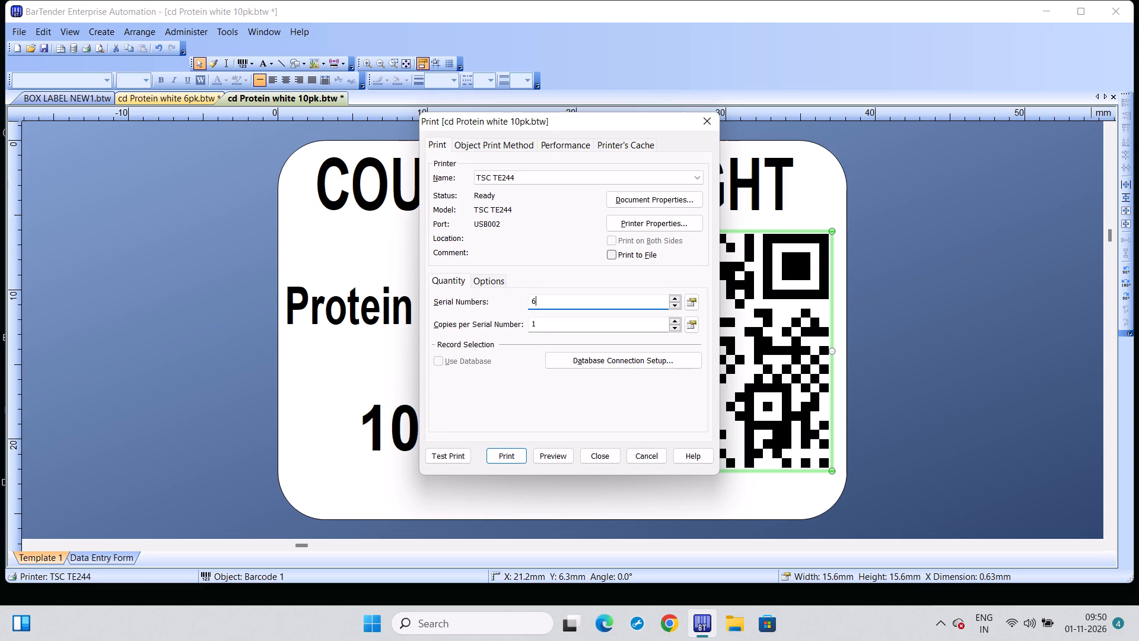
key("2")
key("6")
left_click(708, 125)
Check the embedded data of the QR barcode on the 10 pcs label.
double_click(688, 345)
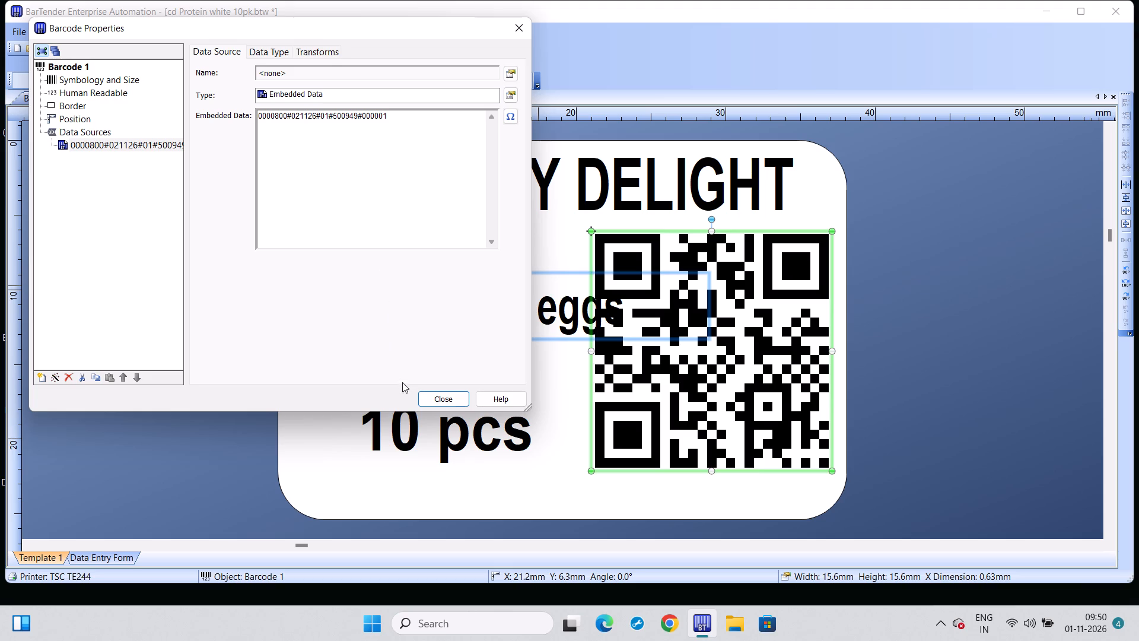
left_click(437, 398)
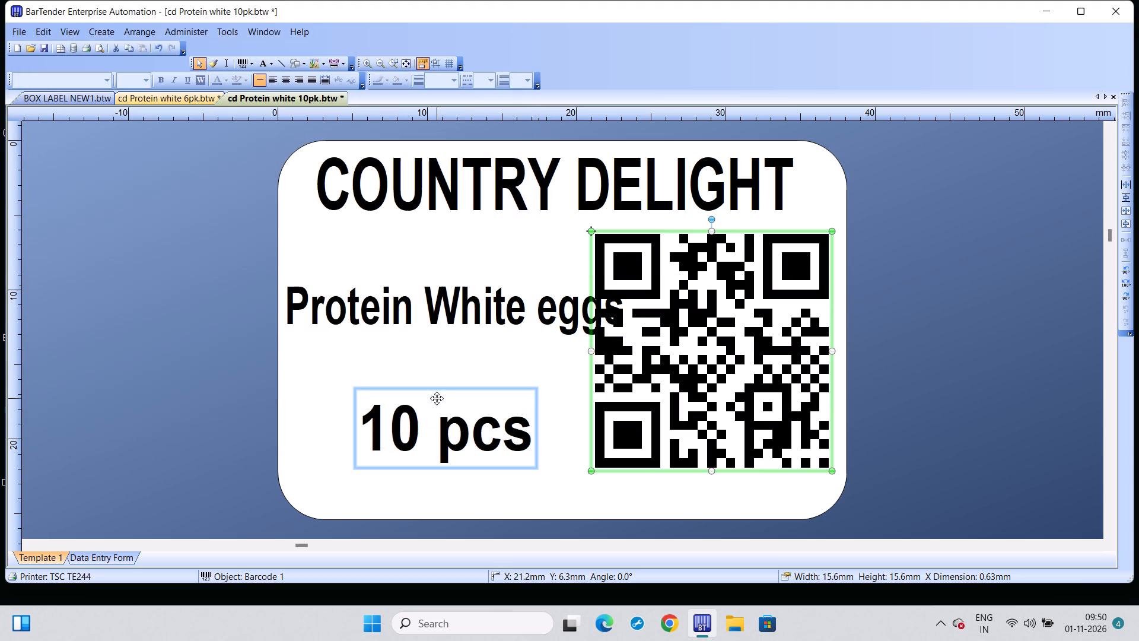
Print 626 serial numbers of the 10 pcs Protein White eggs label on the TSC TE244.
key("ctrl+p")
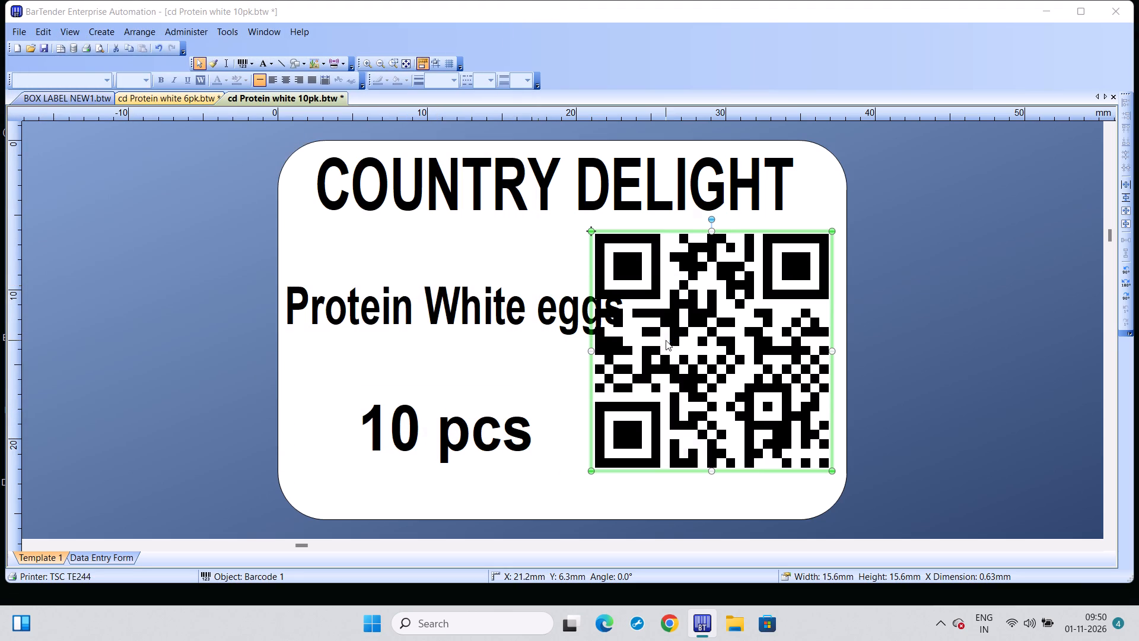
key("6")
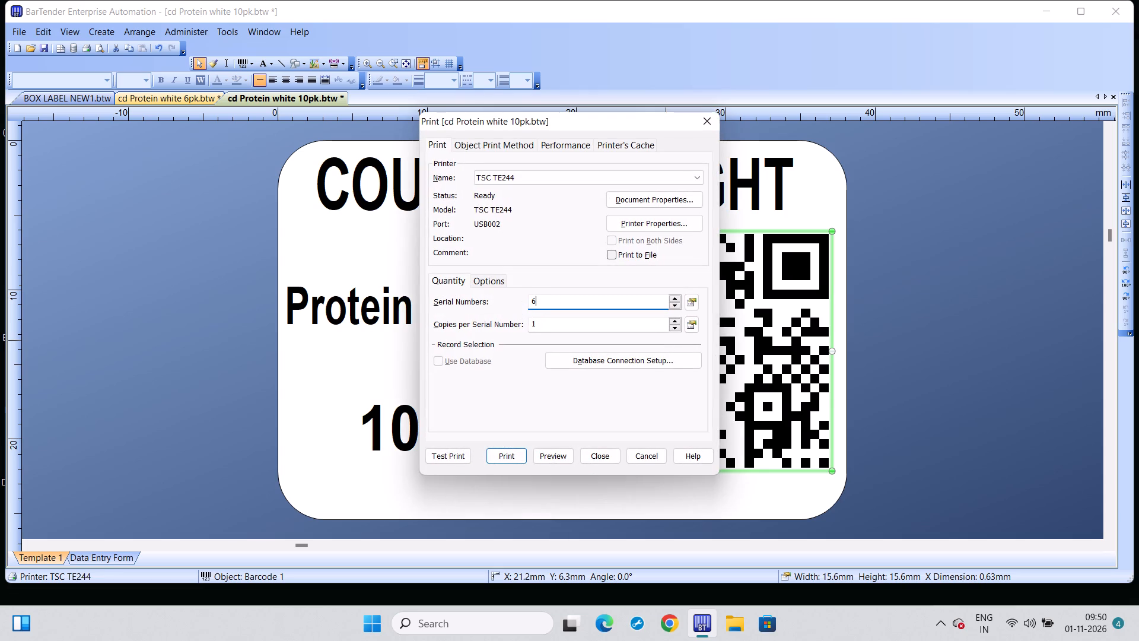
key("2")
key("6")
left_click(501, 450)
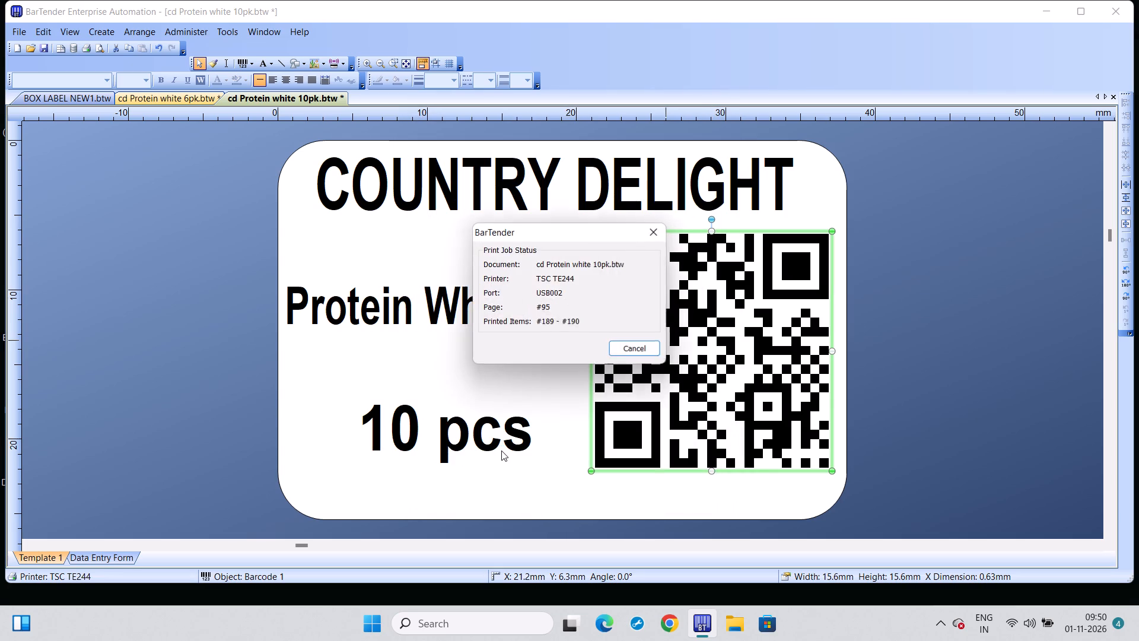
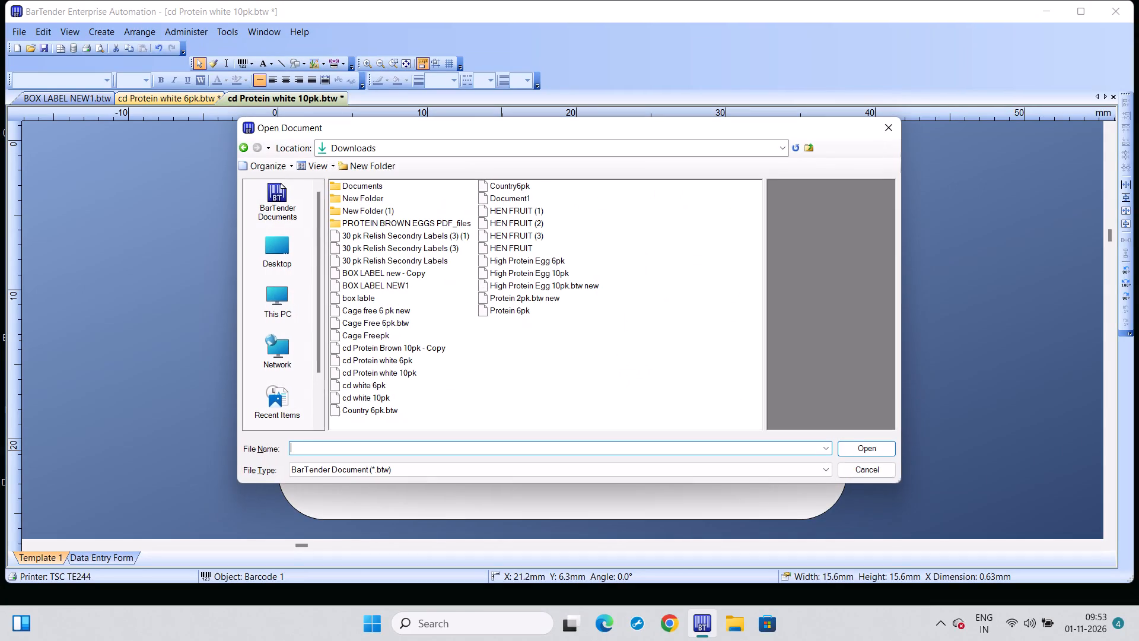
Open the label document cd white 6pk from the Downloads folder.
left_click(390, 391)
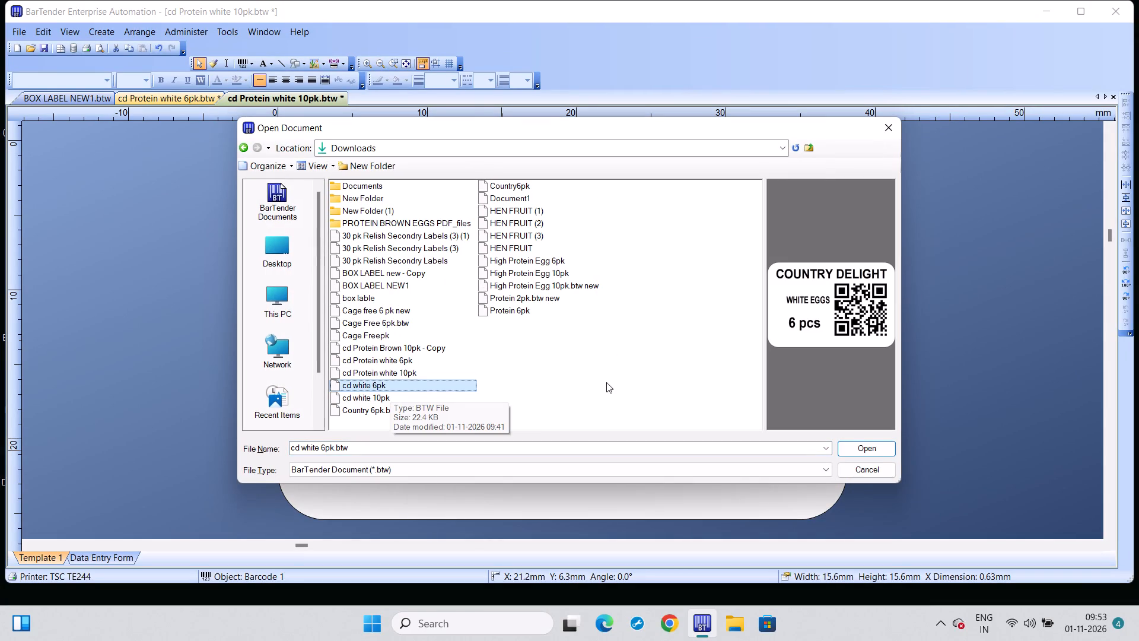
left_click(877, 450)
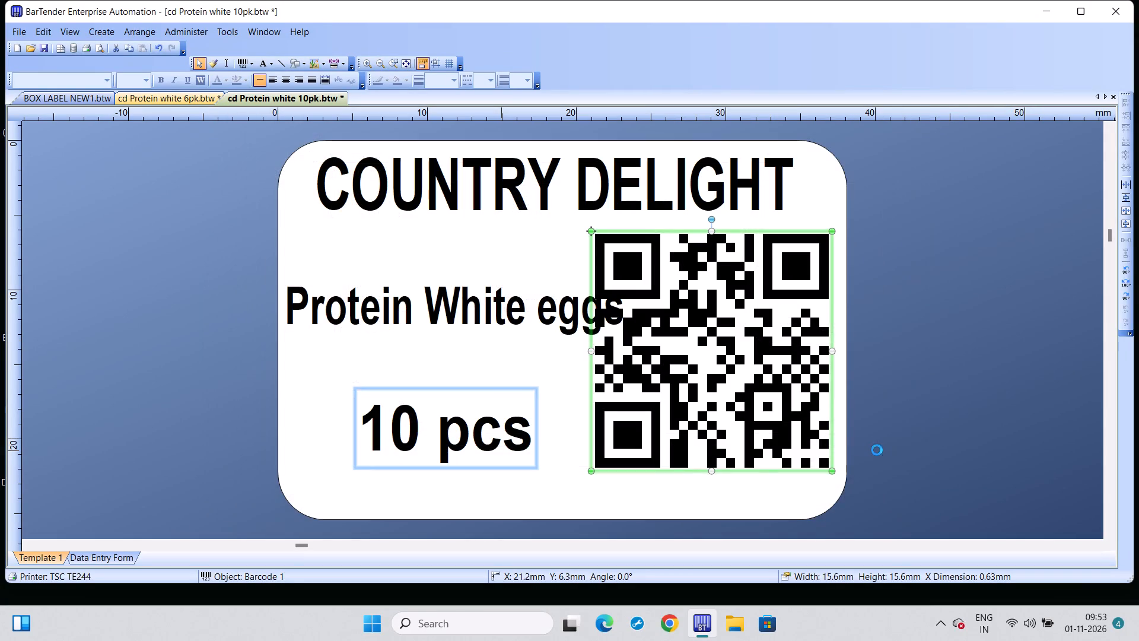
Set the date segment of the QR barcode's embedded data to 021126 on the 6 pcs White Eggs label.
double_click(744, 386)
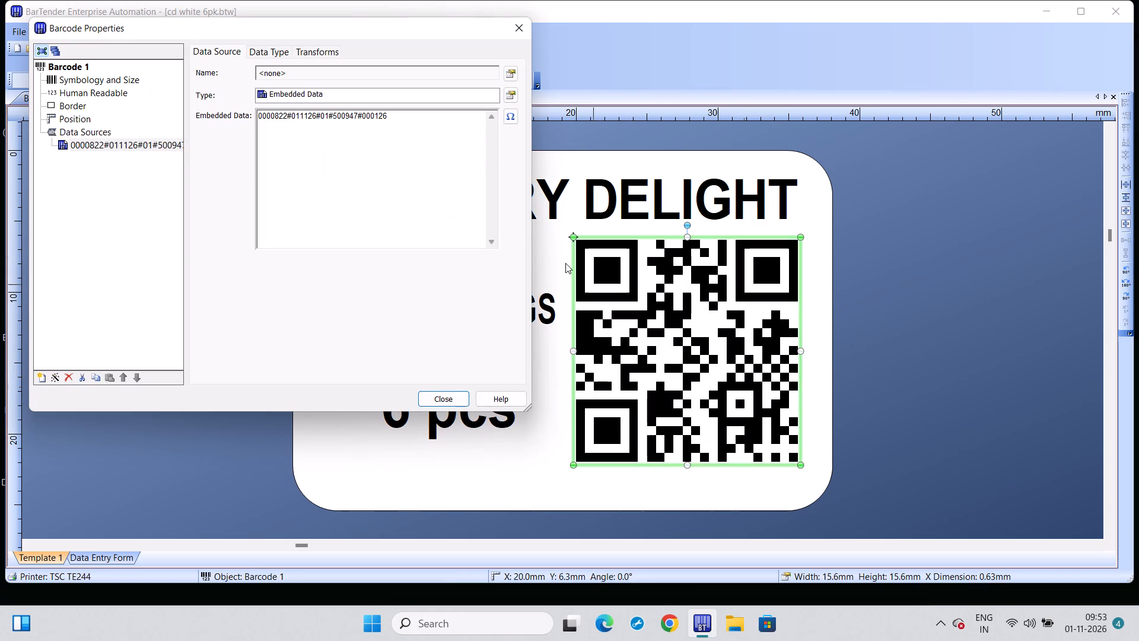
left_click(300, 115)
key("BackSpace")
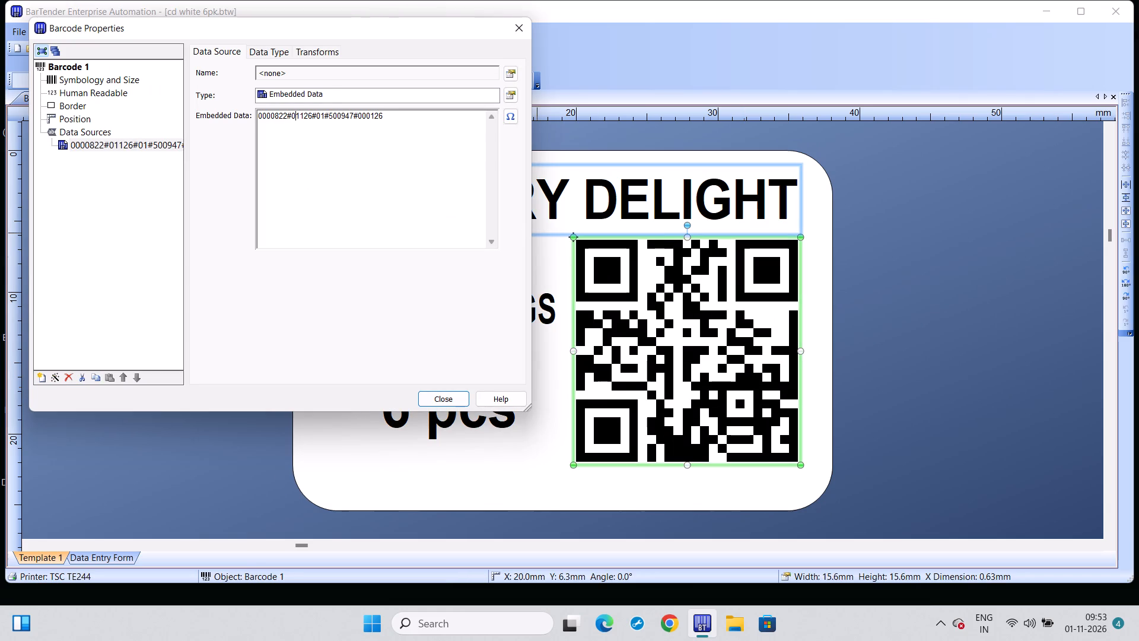
key("2")
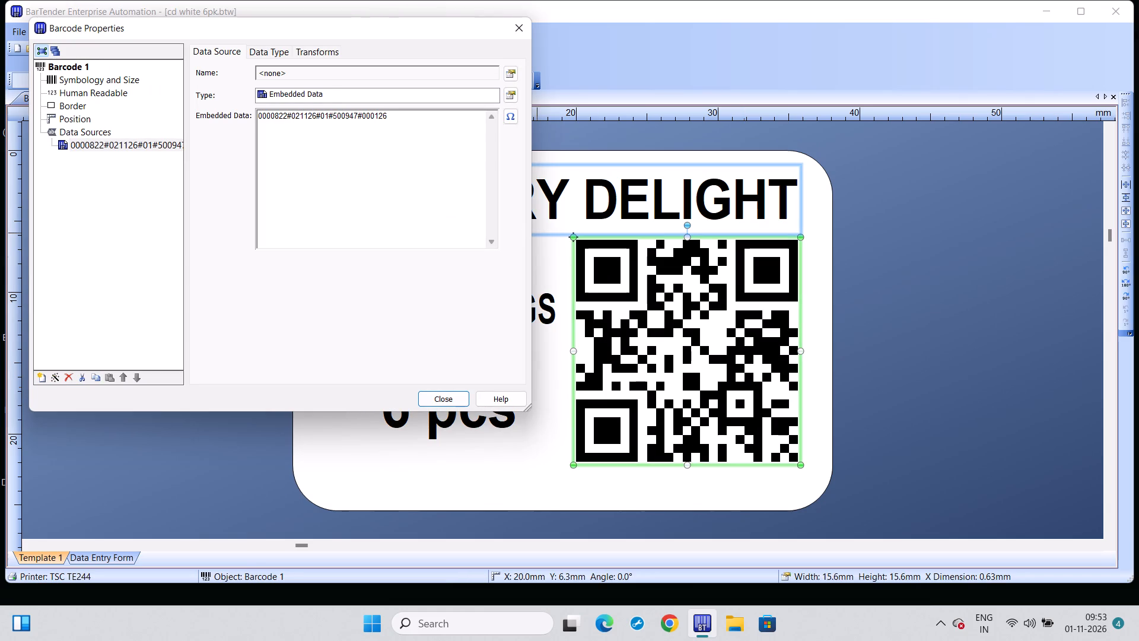
Set the last segment of the QR barcode's embedded data to 000001 and the segment before it to 500954, then close the properties.
left_click(387, 113)
key("BackSpace")
key("BackSpace")
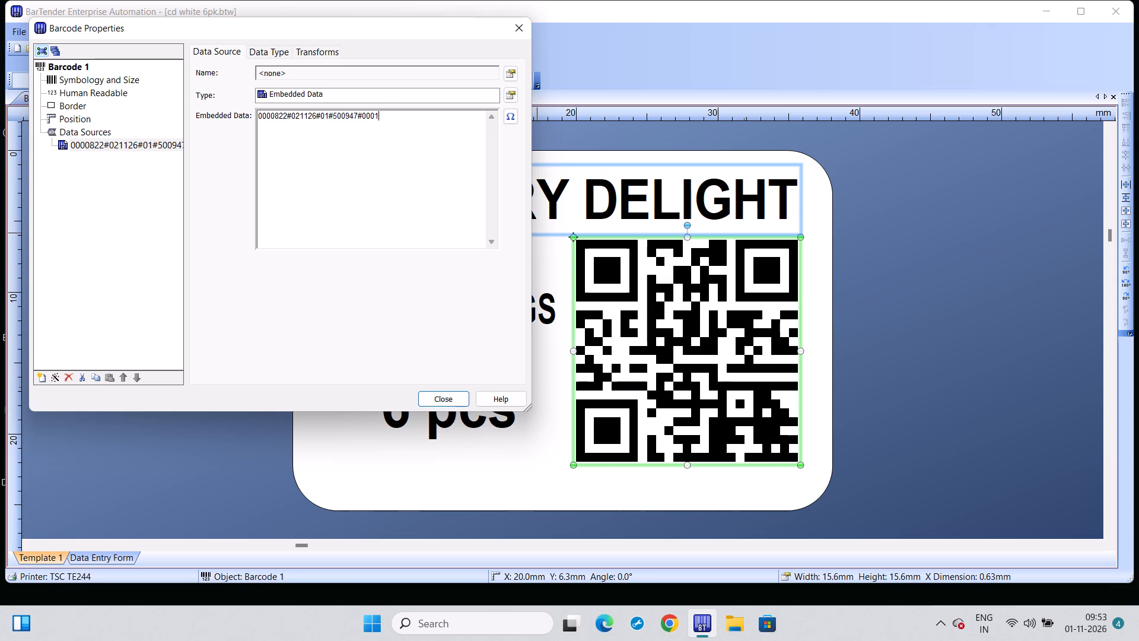
key("BackSpace")
type("00")
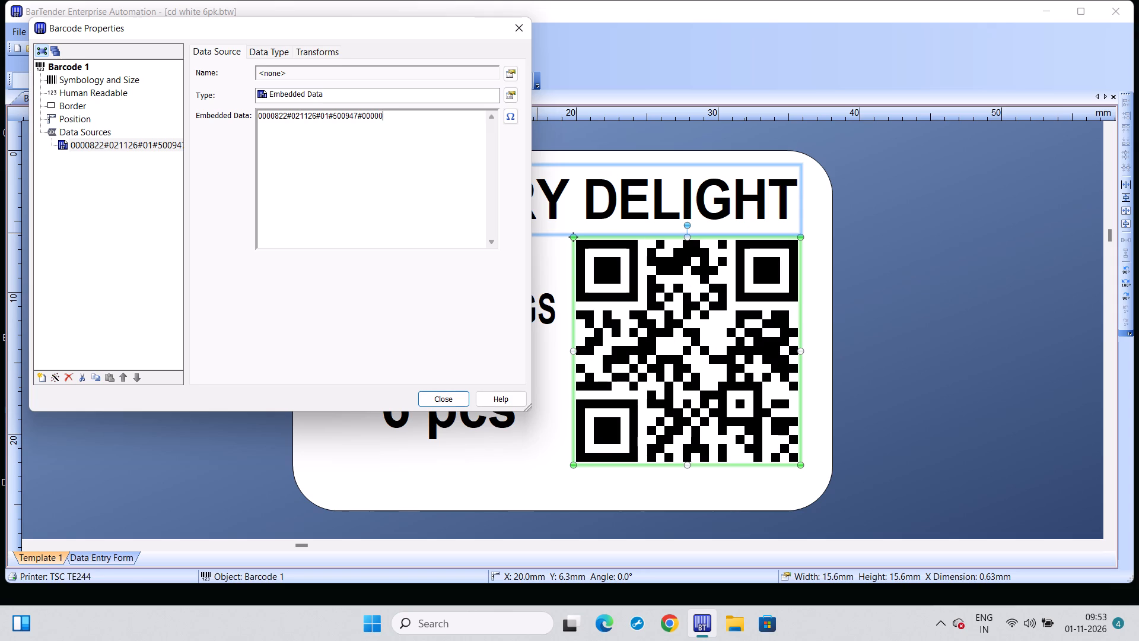
key("1")
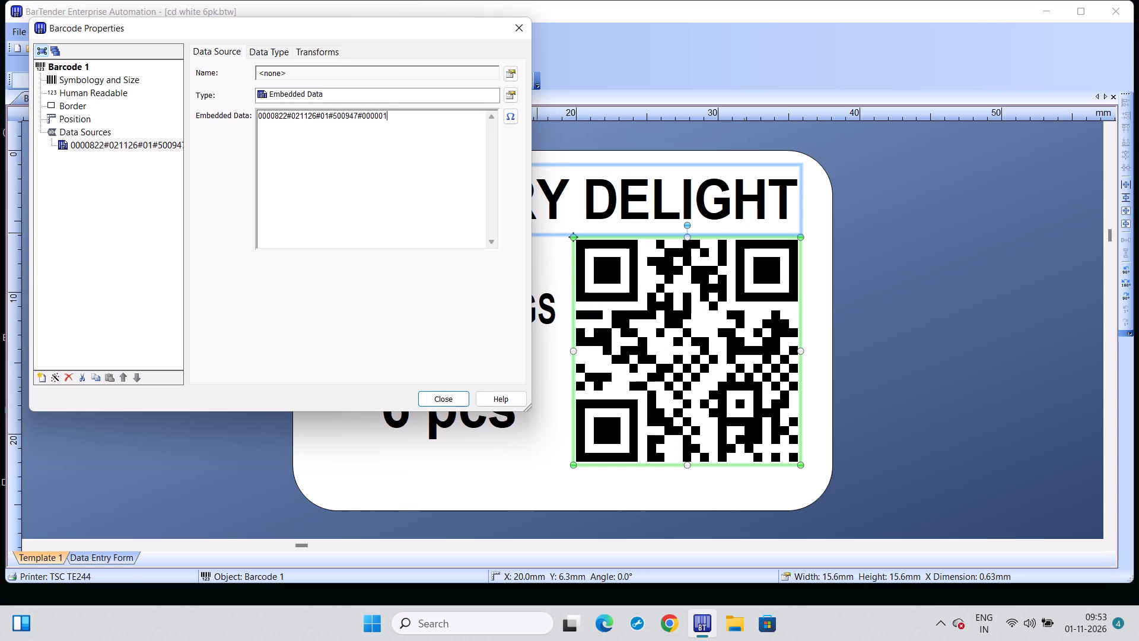
left_click(357, 113)
key("BackSpace")
key("BackSpace")
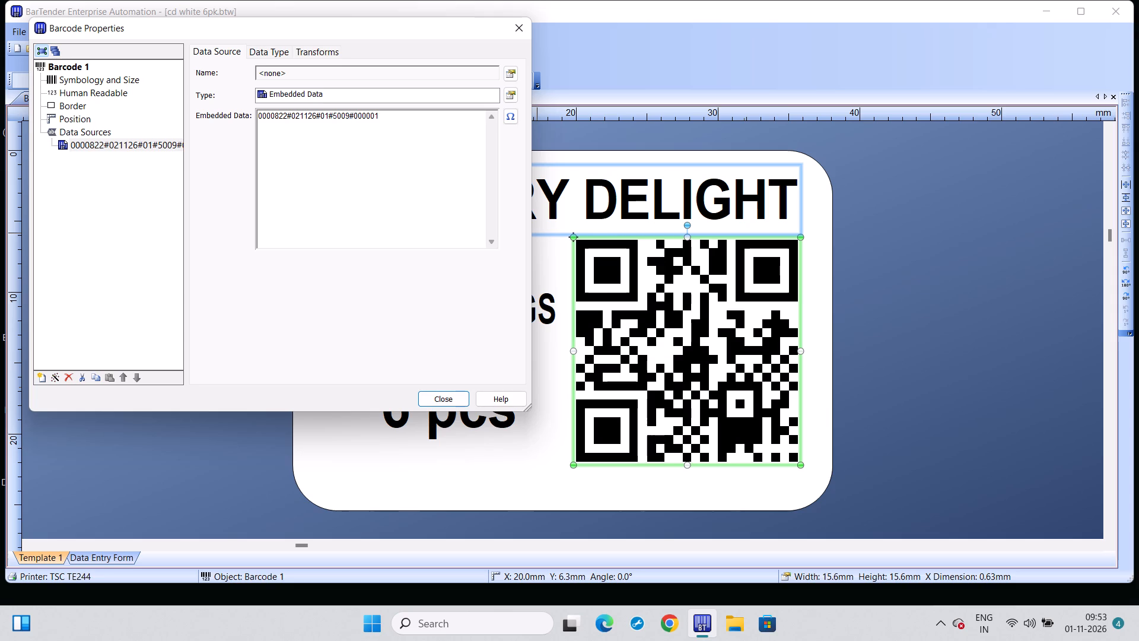
type("54")
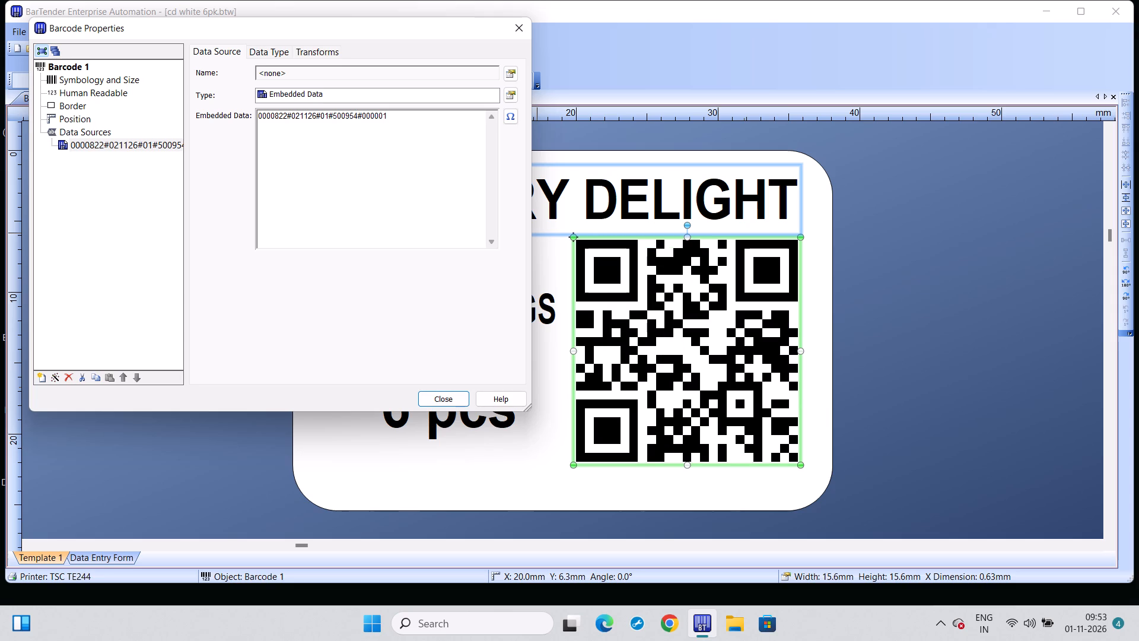
left_click(447, 395)
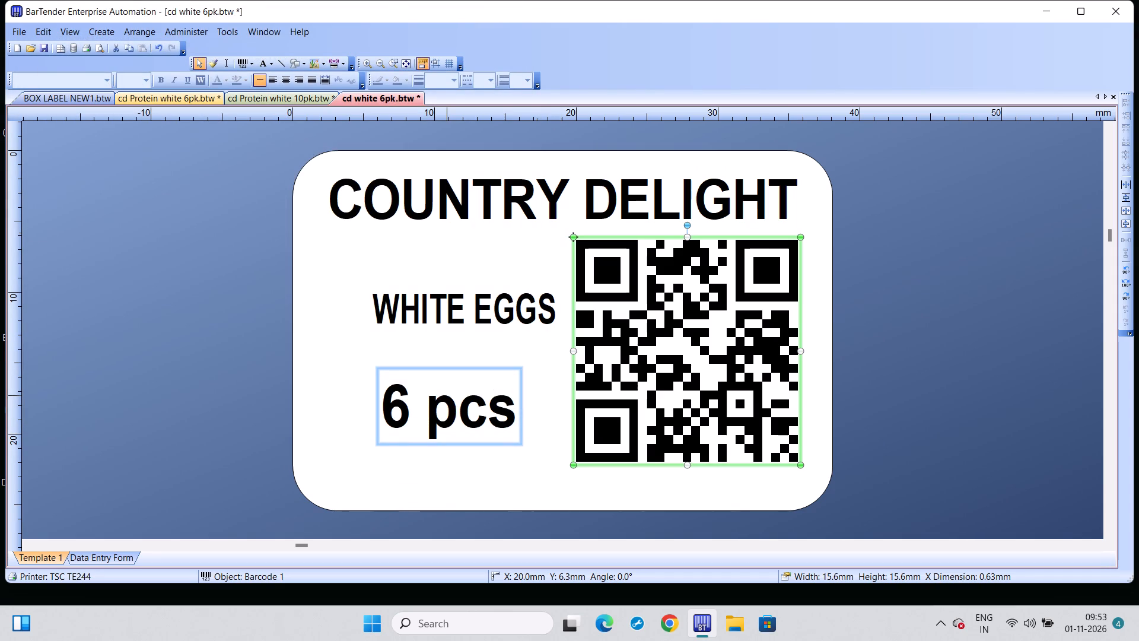
Print 250 serial numbers of the 6 pcs White Eggs label on the TSC TE244.
key("ctrl+p")
type("25")
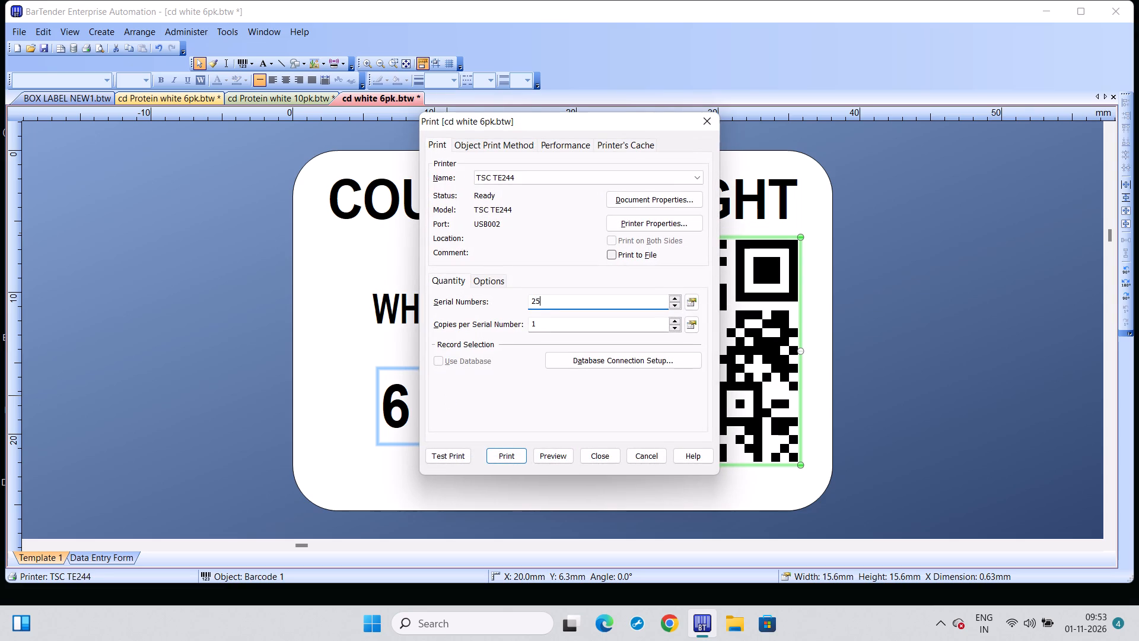
key("0")
left_click(526, 458)
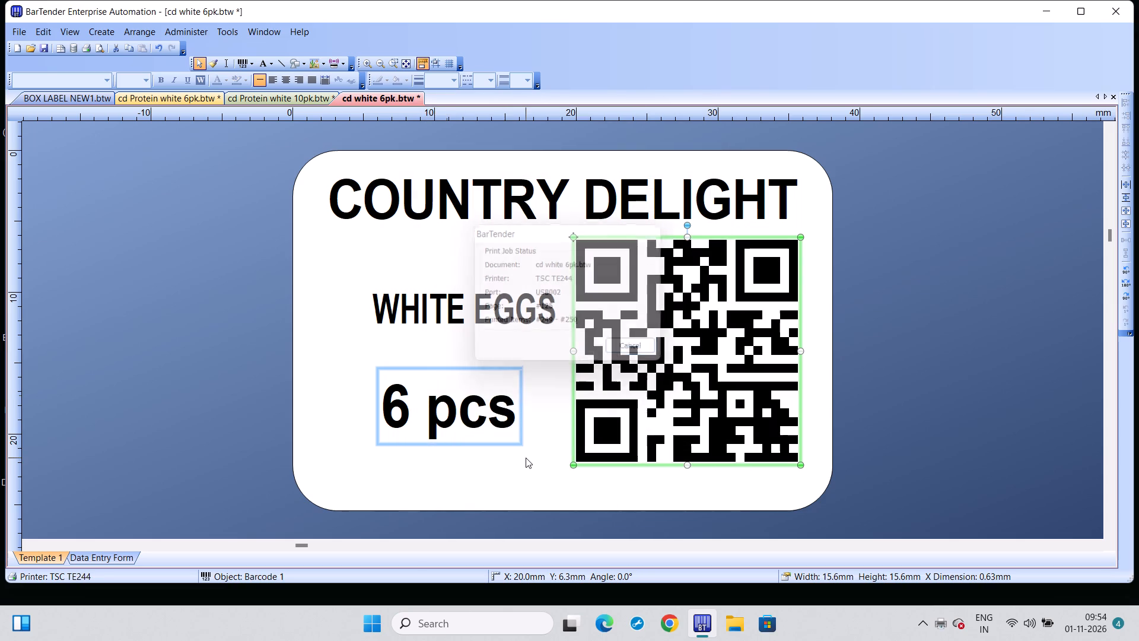
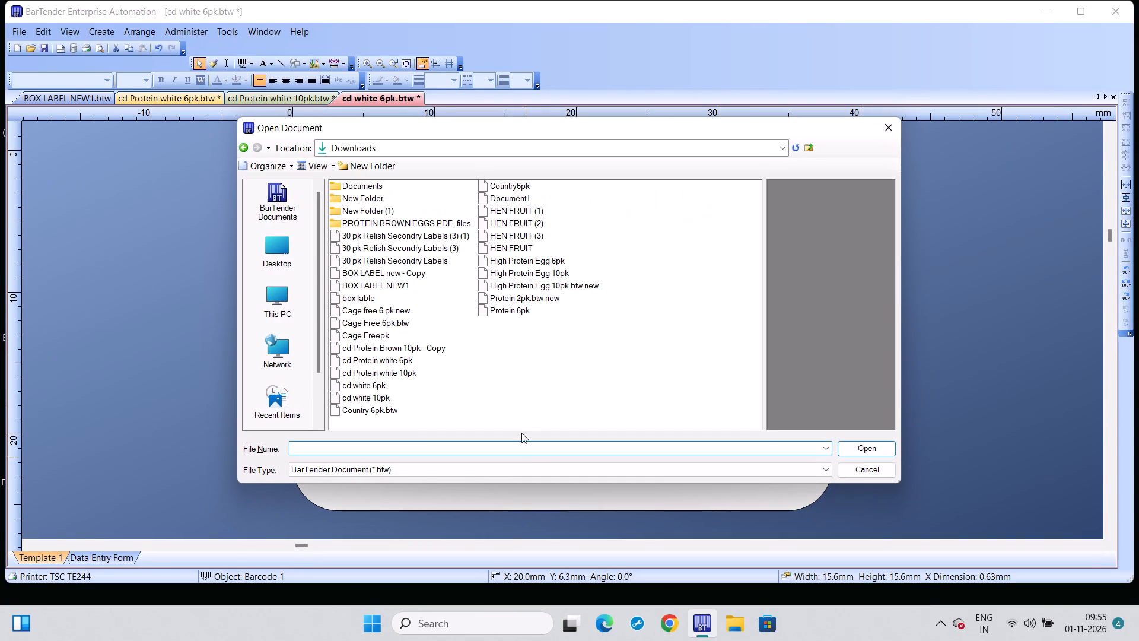
Open the label document cd white 10pk from the Downloads folder.
left_click(393, 404)
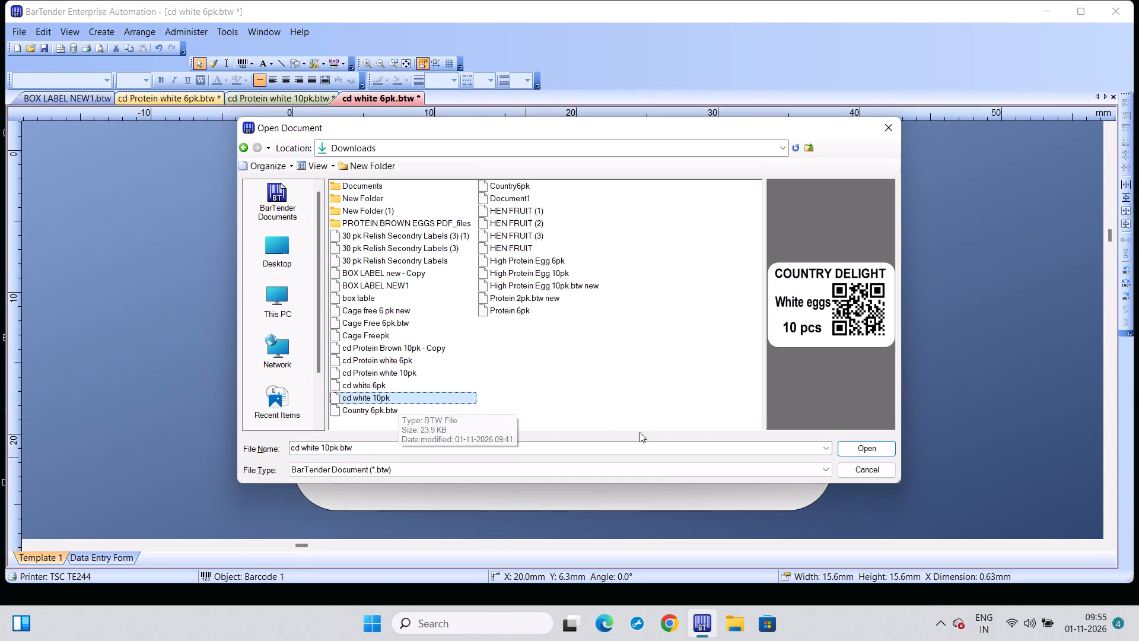
left_click(851, 441)
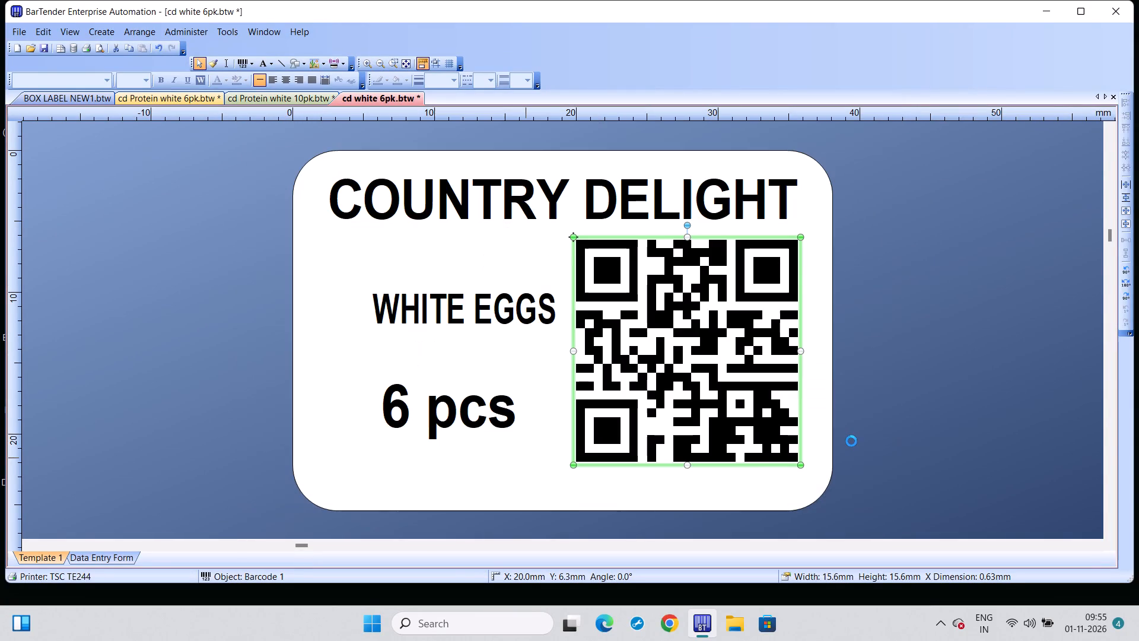
Set the date segment of the QR barcode's embedded data to 021126 on the 10 pcs White eggs label.
double_click(721, 393)
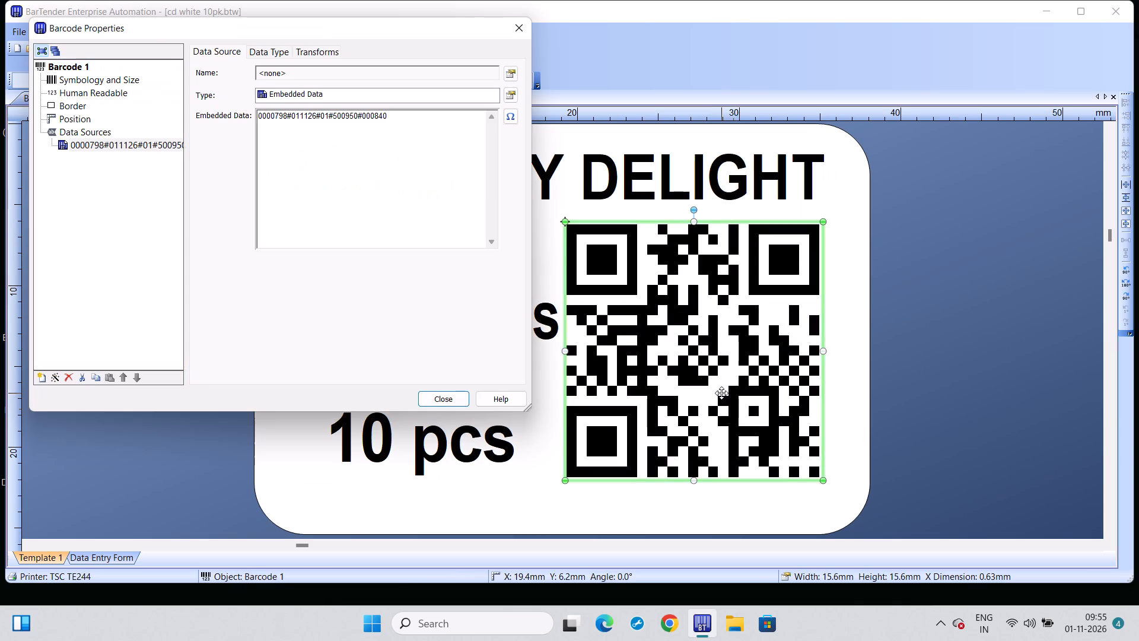
left_click(300, 116)
key("BackSpace")
key("2")
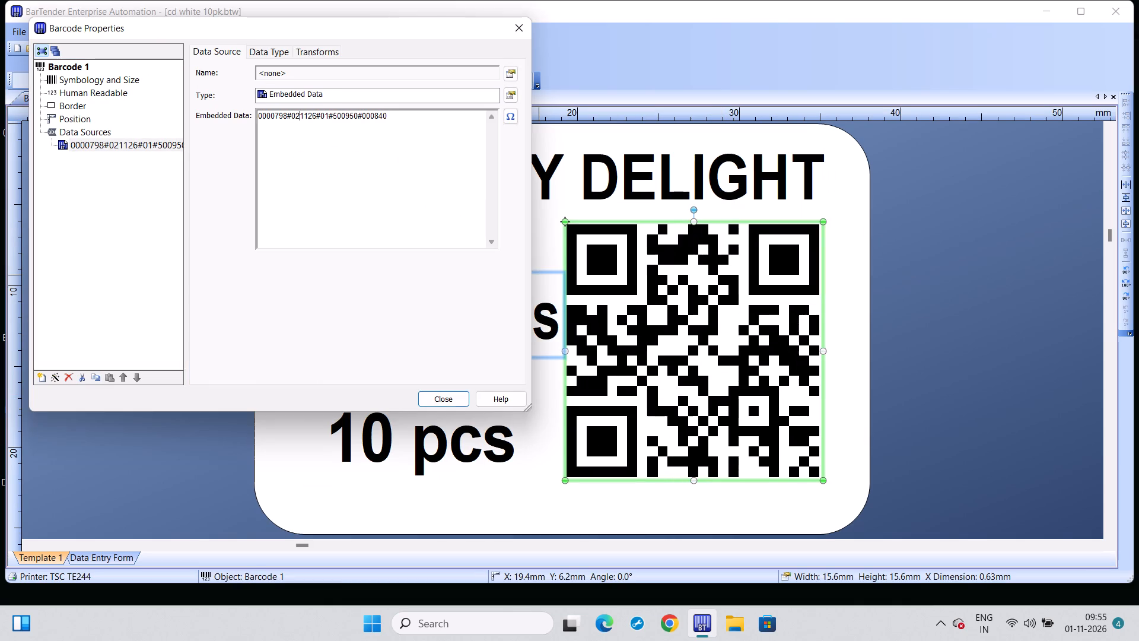
Set the last segment of the QR barcode's embedded data to 000001 and the segment before it to 500956, then close the properties.
left_click(389, 116)
key("BackSpace")
key("BackSpace")
key("BackSpace")
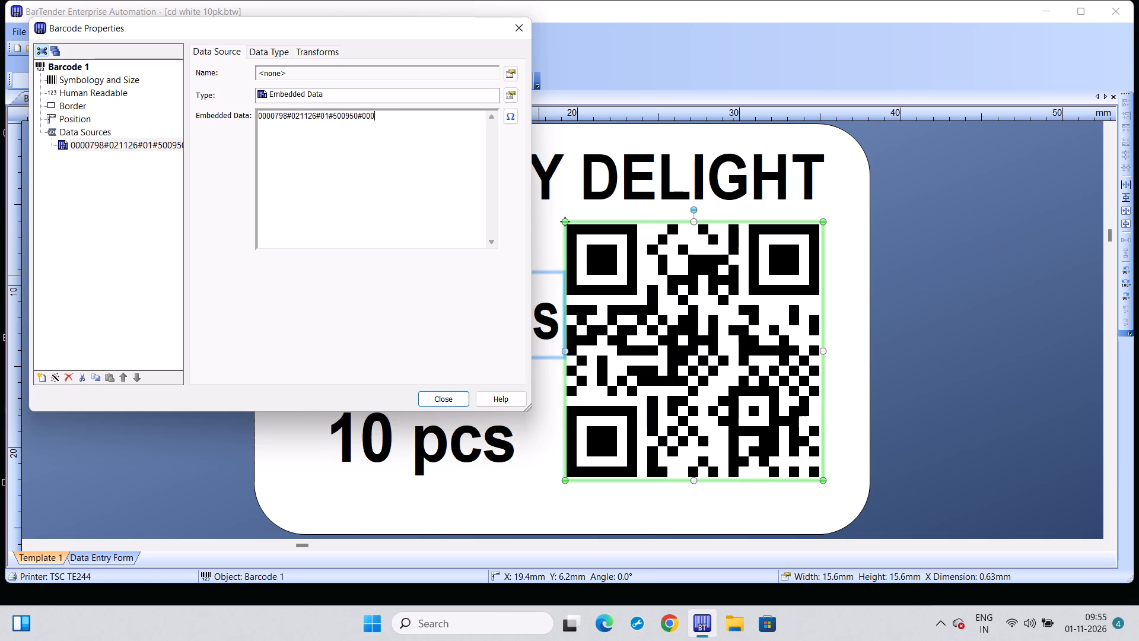
type("001")
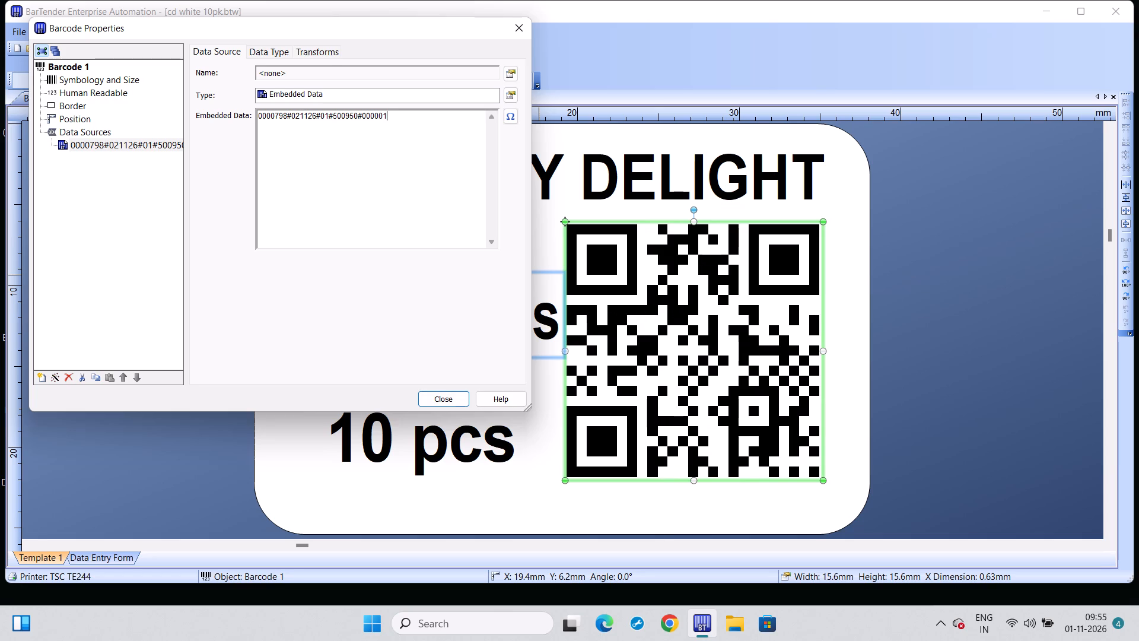
left_click(358, 116)
key("BackSpace")
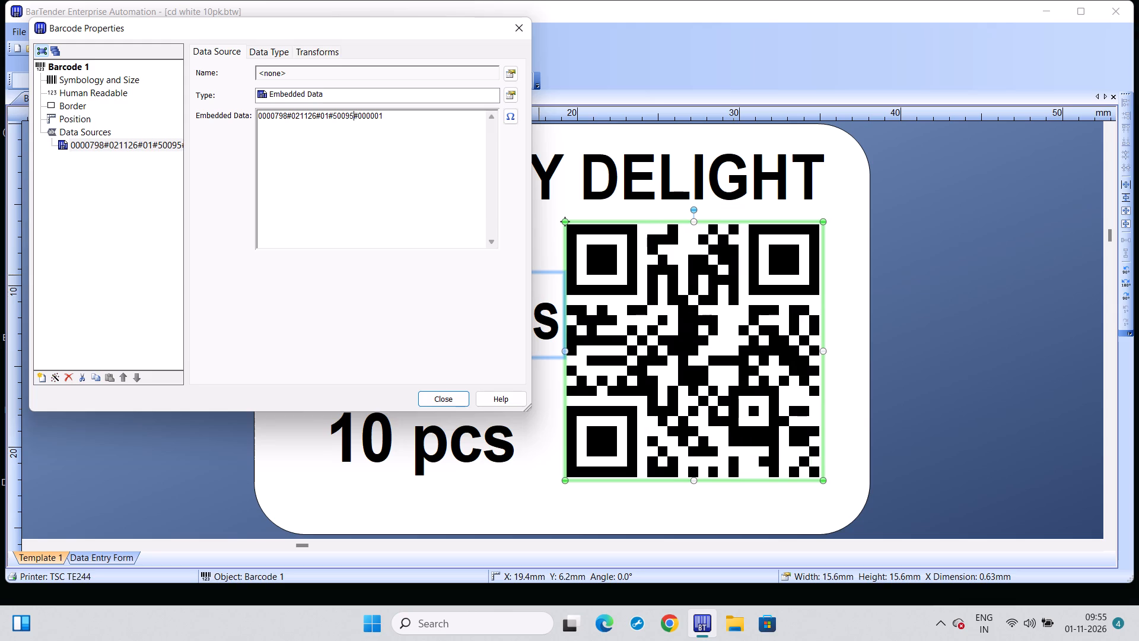
key("6")
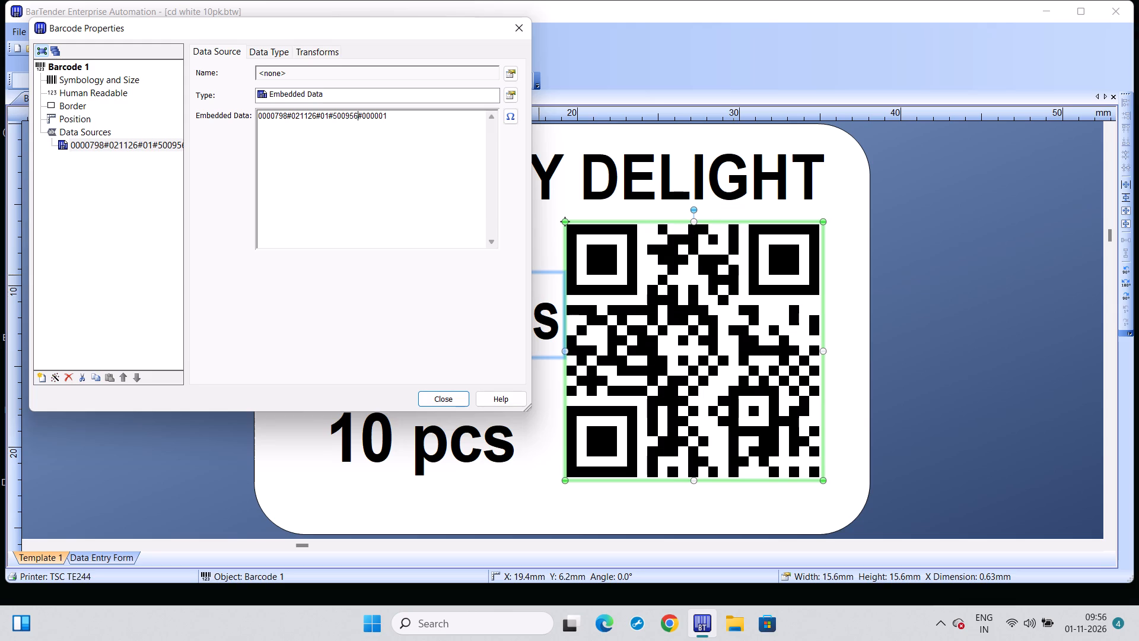
left_click(486, 249)
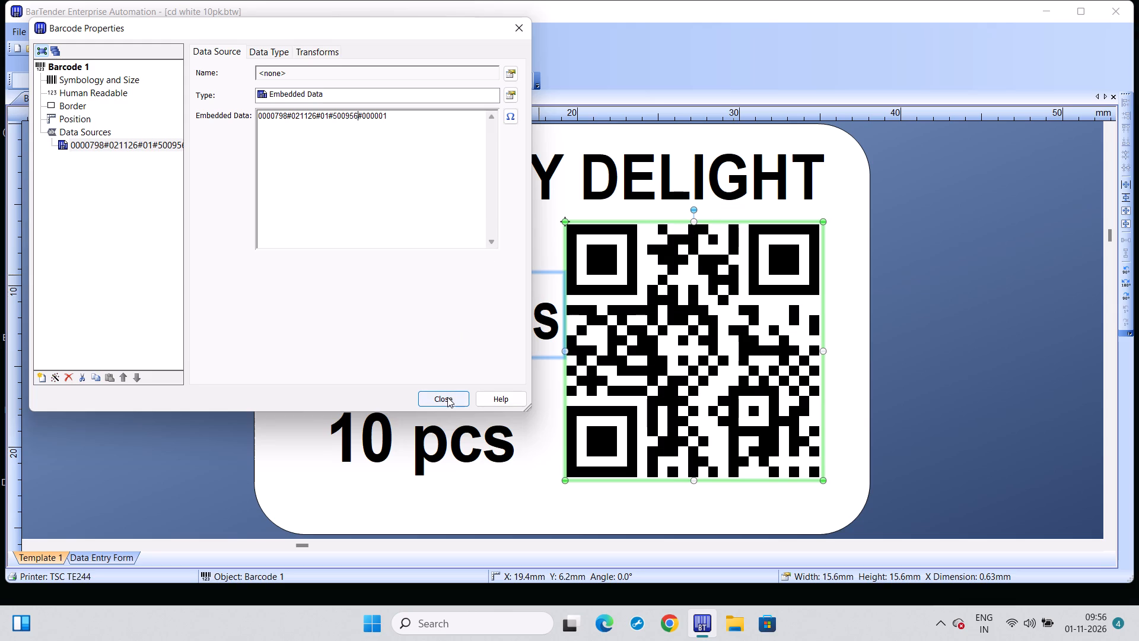
left_click(447, 397)
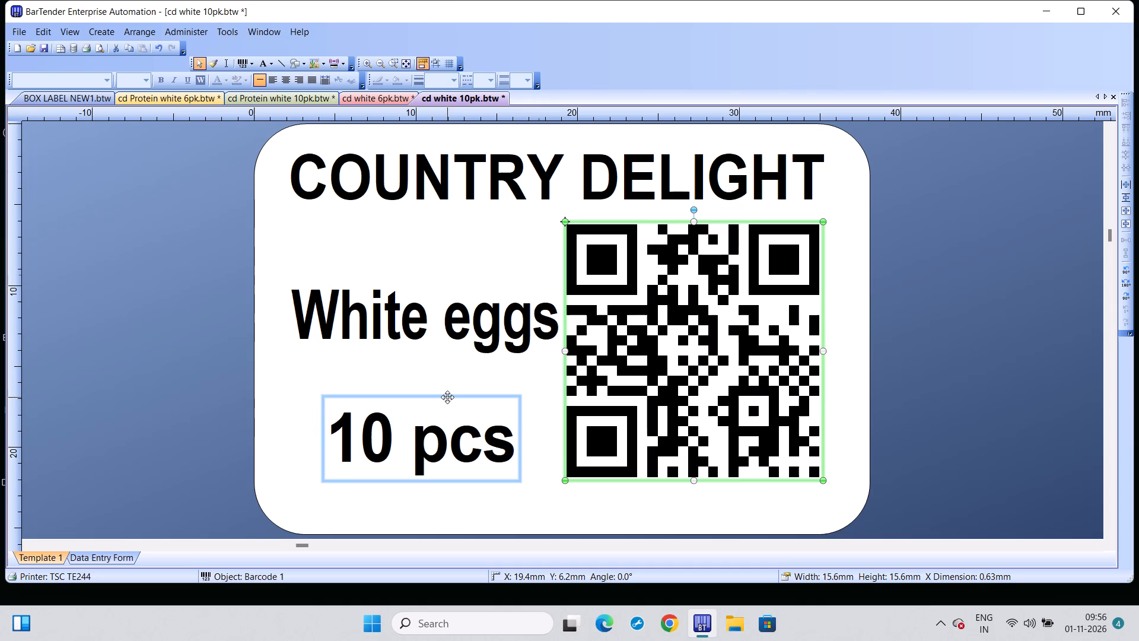
Print 440 serial numbers of the 10 pcs White eggs label on the TSC TE244.
key("ctrl+p")
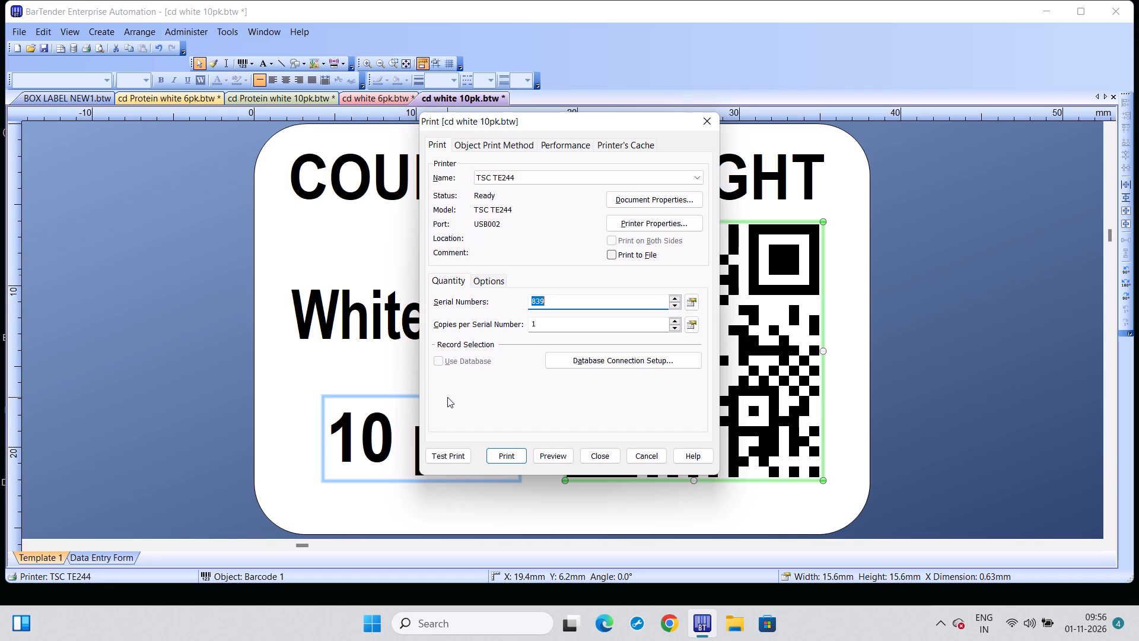
type("440")
left_click(511, 455)
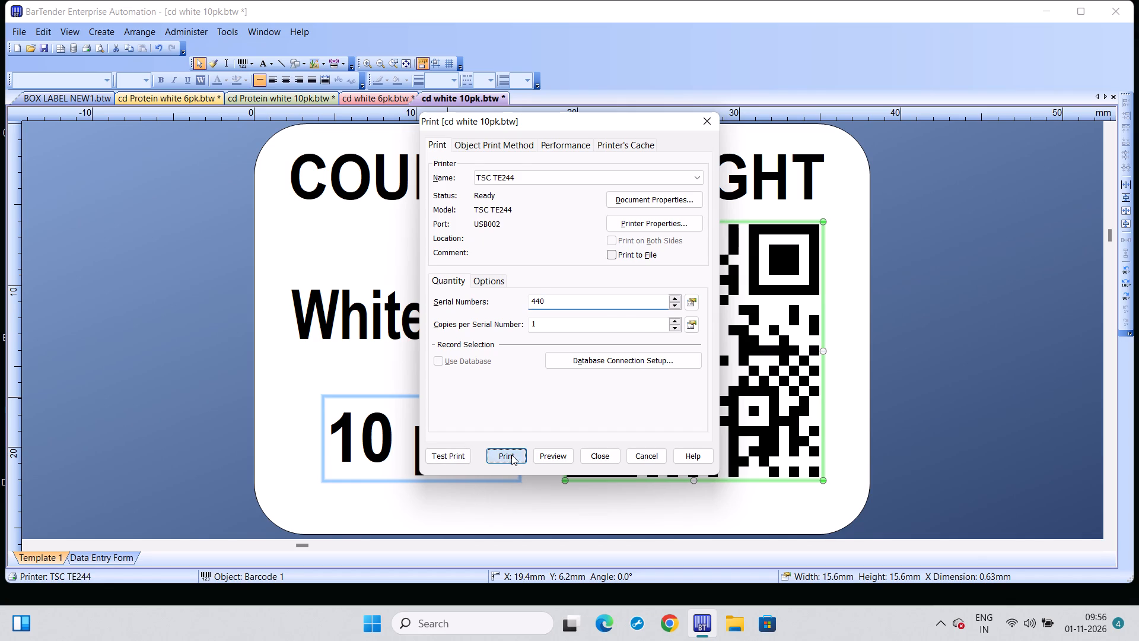
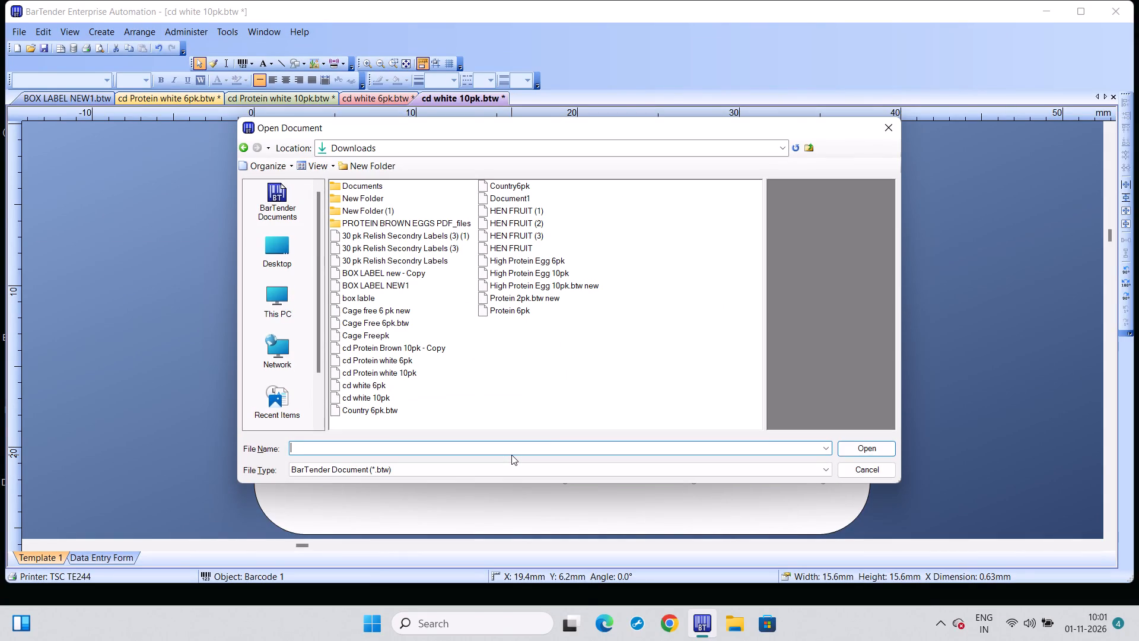
Open the label document High Protein Egg 10pk.btw new from the Downloads folder.
left_click(587, 288)
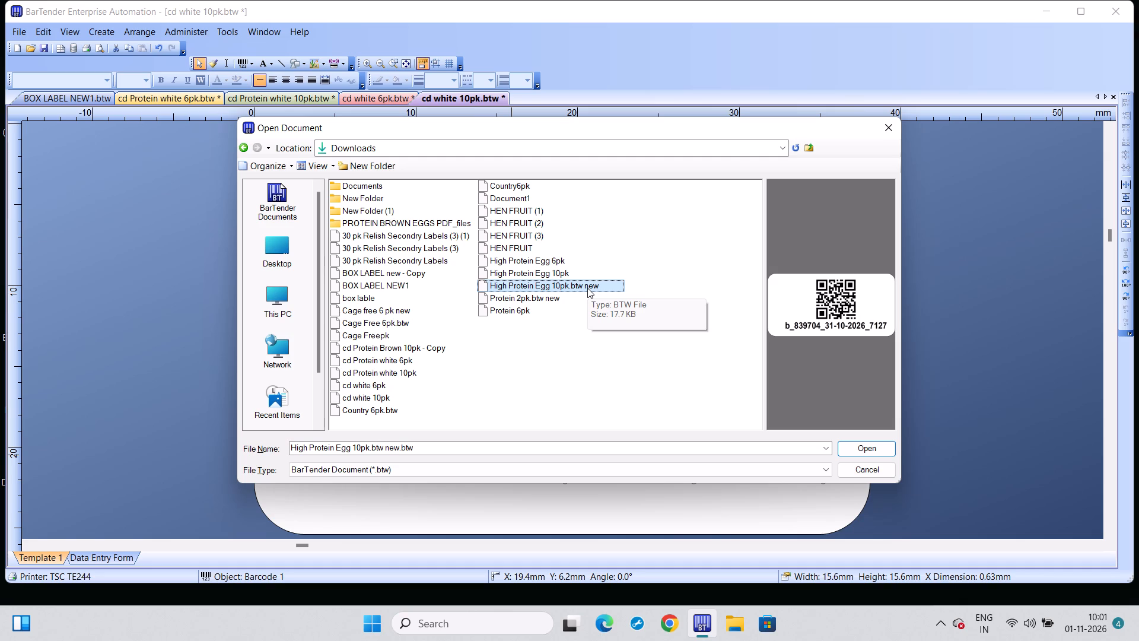
left_click(846, 445)
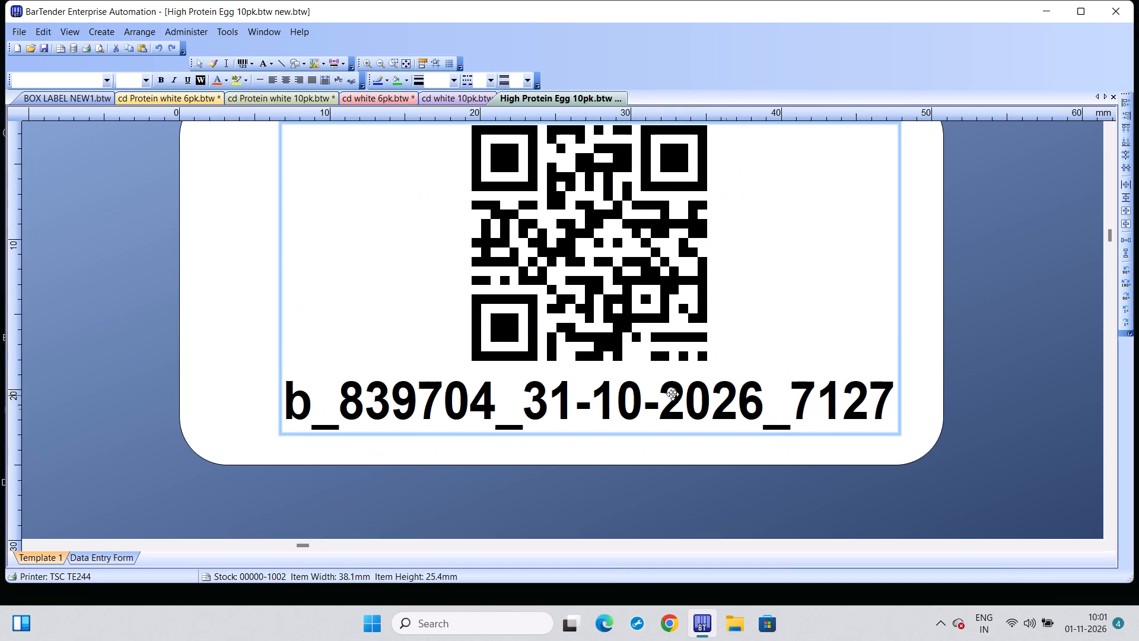
Set the date segment of the QR barcode's embedded data to 02-11-2026 on the High Protein Egg 10pk label.
scroll(568, 328, "up", 2)
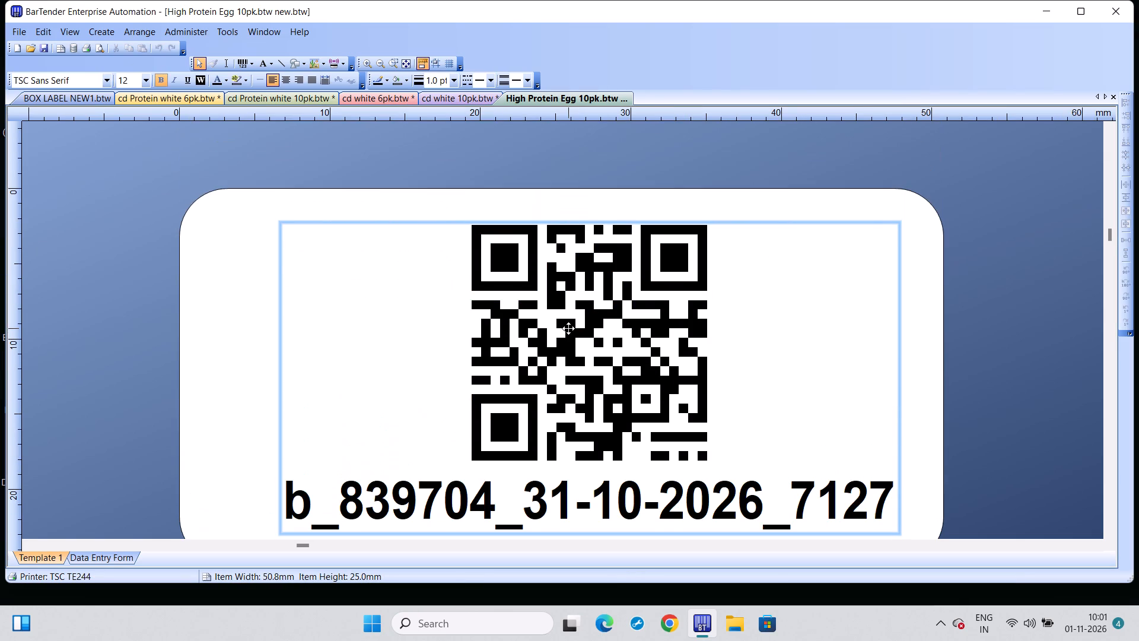
double_click(667, 462)
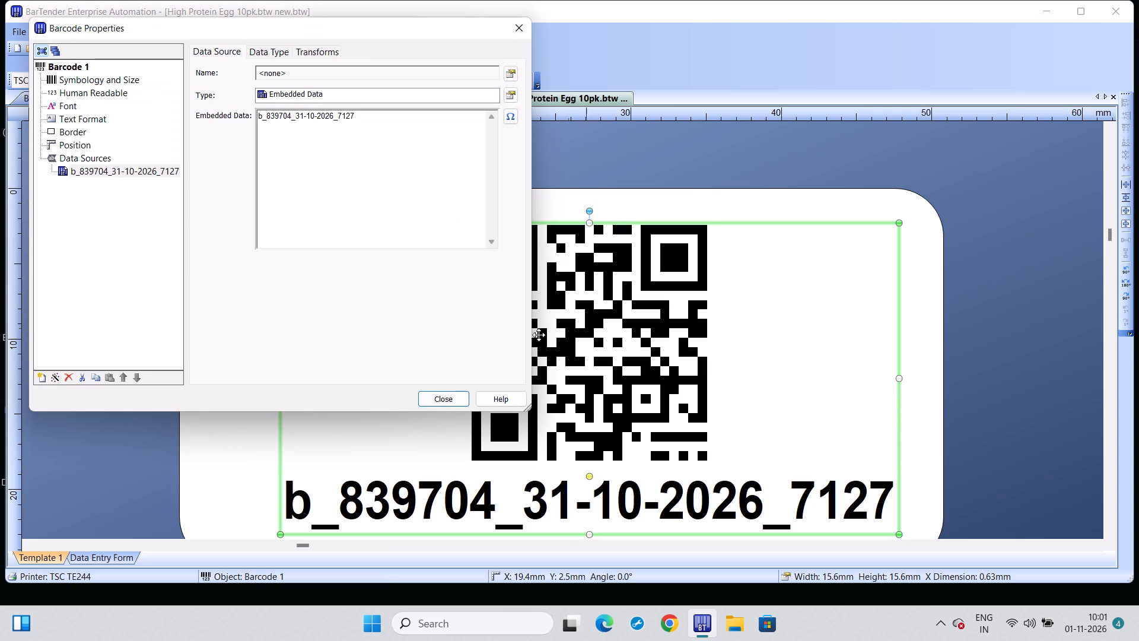
left_click(314, 115)
key("BackSpace")
key("1")
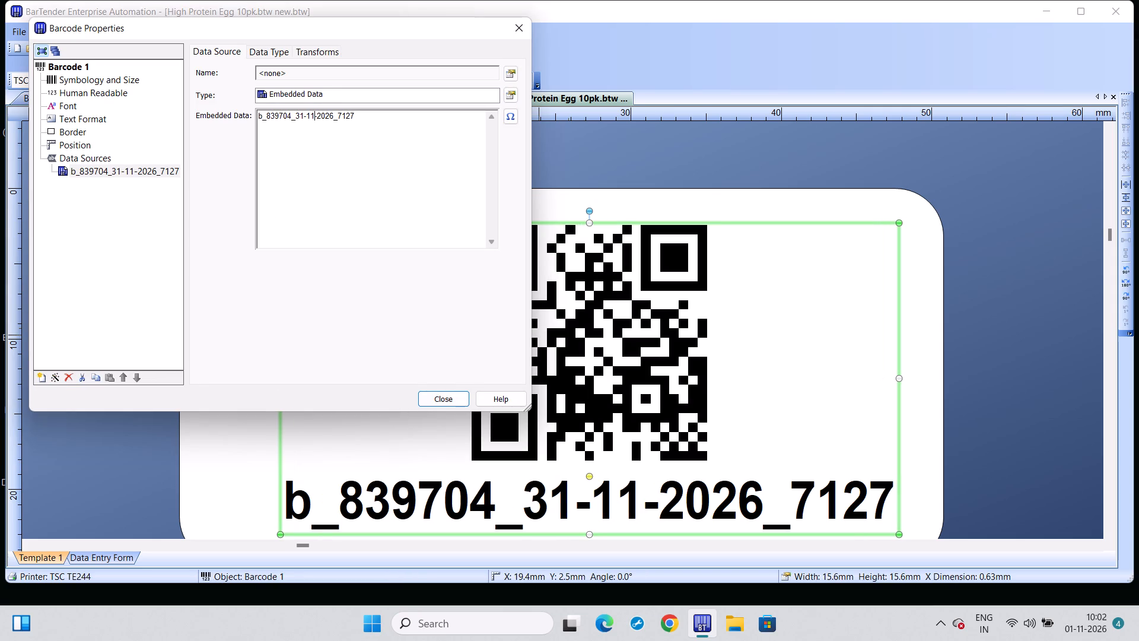
left_click(303, 115)
key("BackSpace")
key("BackSpace")
type("02")
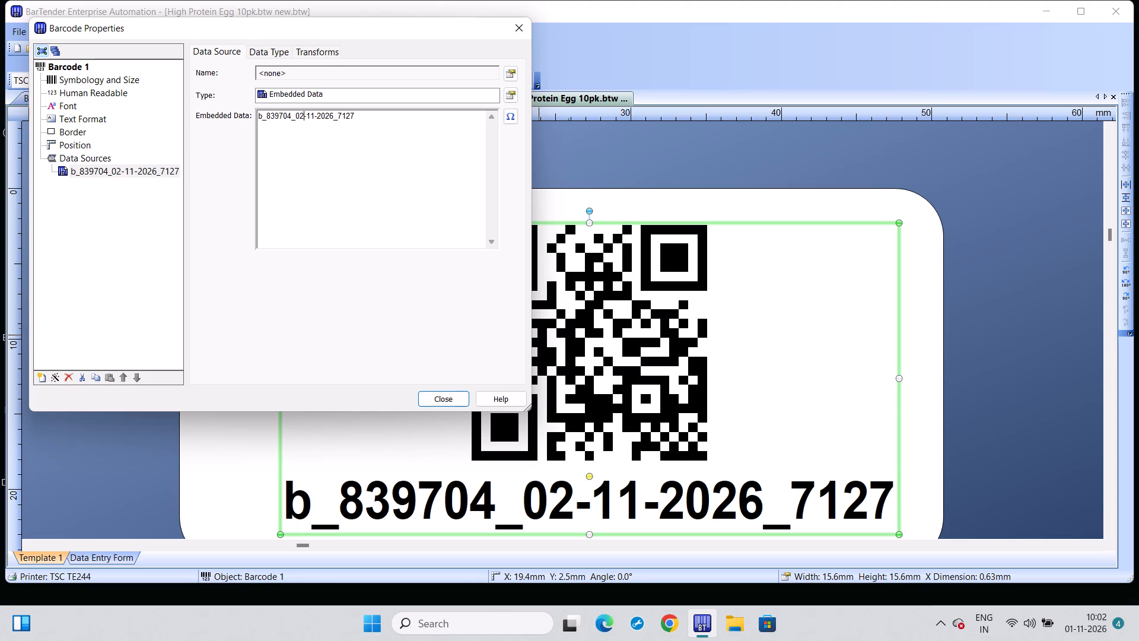
Set the last segment of the QR barcode's embedded data to 0001 and close the properties.
left_click(357, 116)
key("BackSpace")
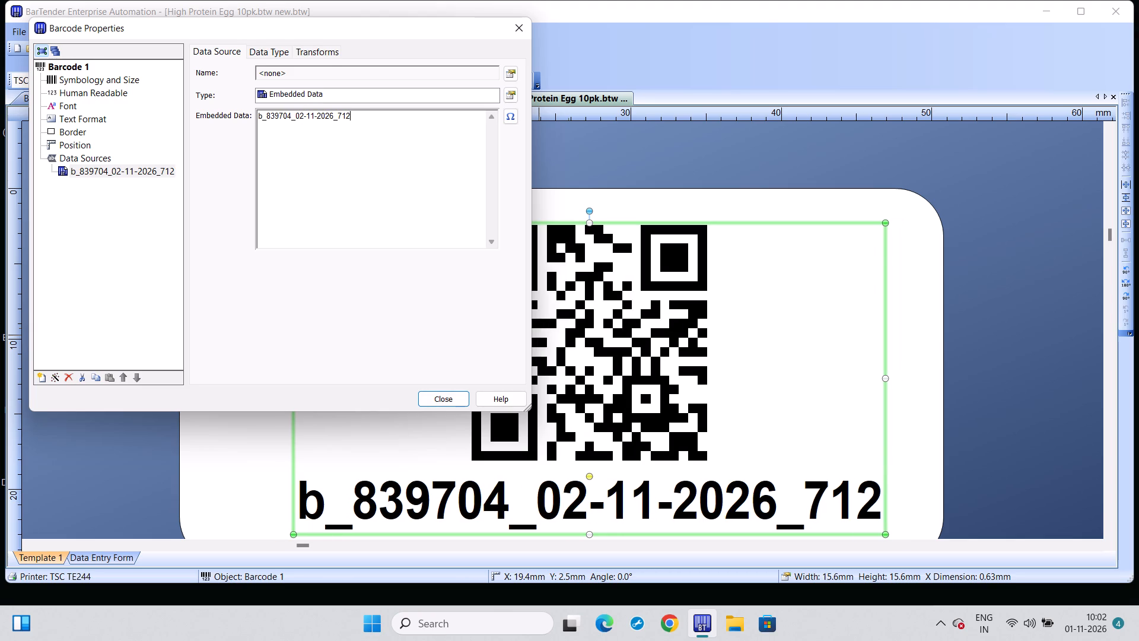
key("BackSpace")
key("BackSpace")
key("BackSpace")
type("000")
key("1")
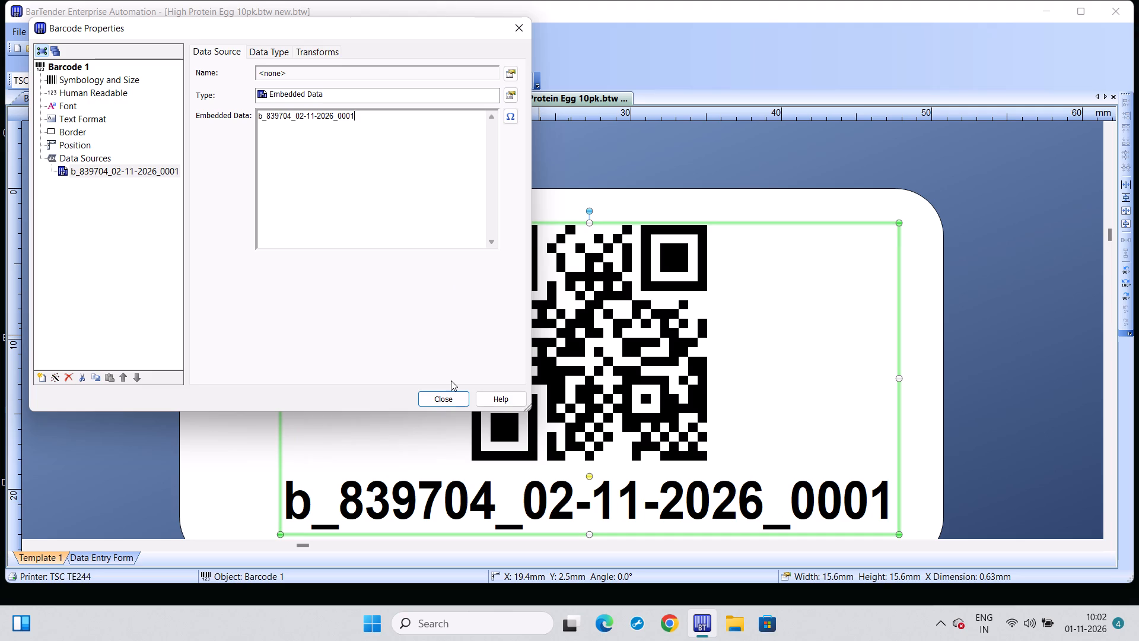
left_click(447, 395)
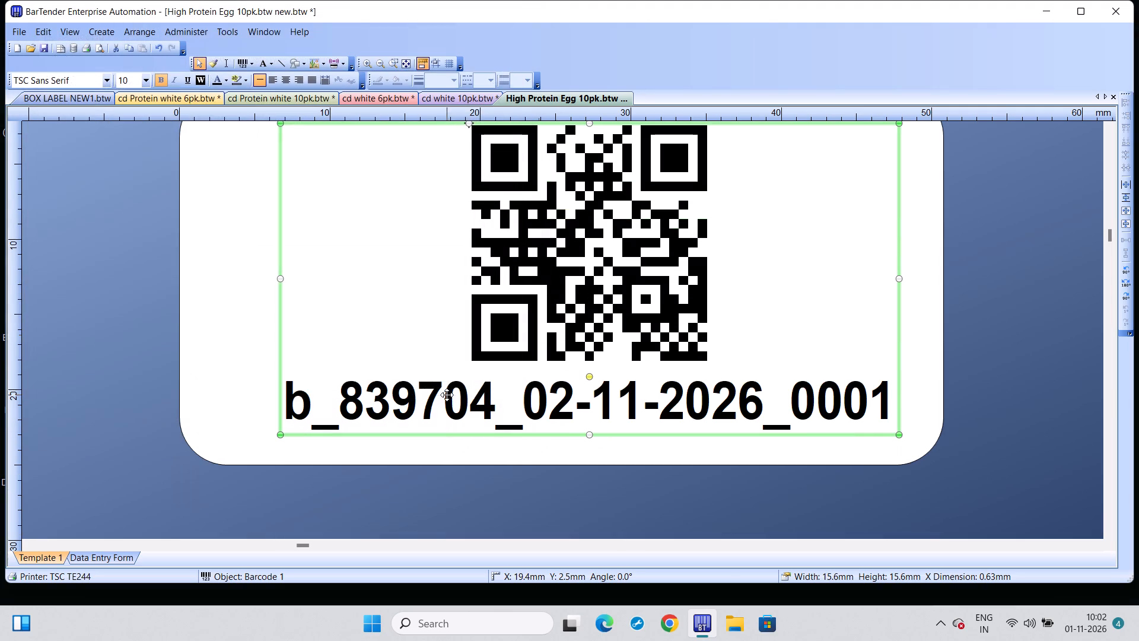
Print 2000 serial numbers of the High Protein Egg 10pk label on the TSC TE244.
scroll(618, 415, "up", 1)
scroll(618, 415, "down", 1)
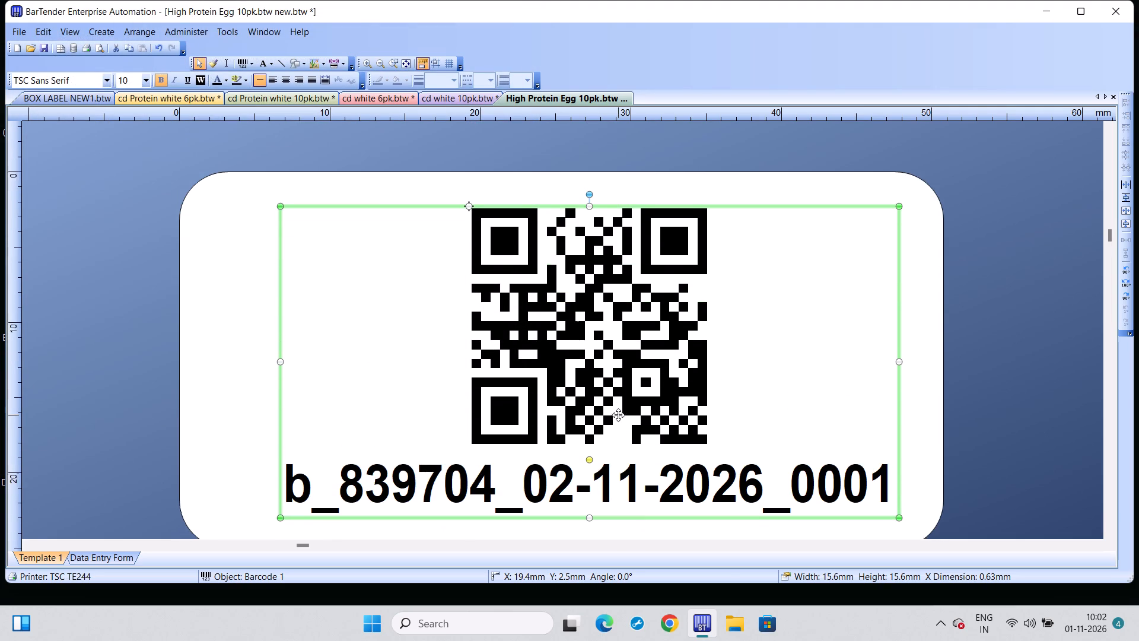
scroll(618, 415, "down", 1)
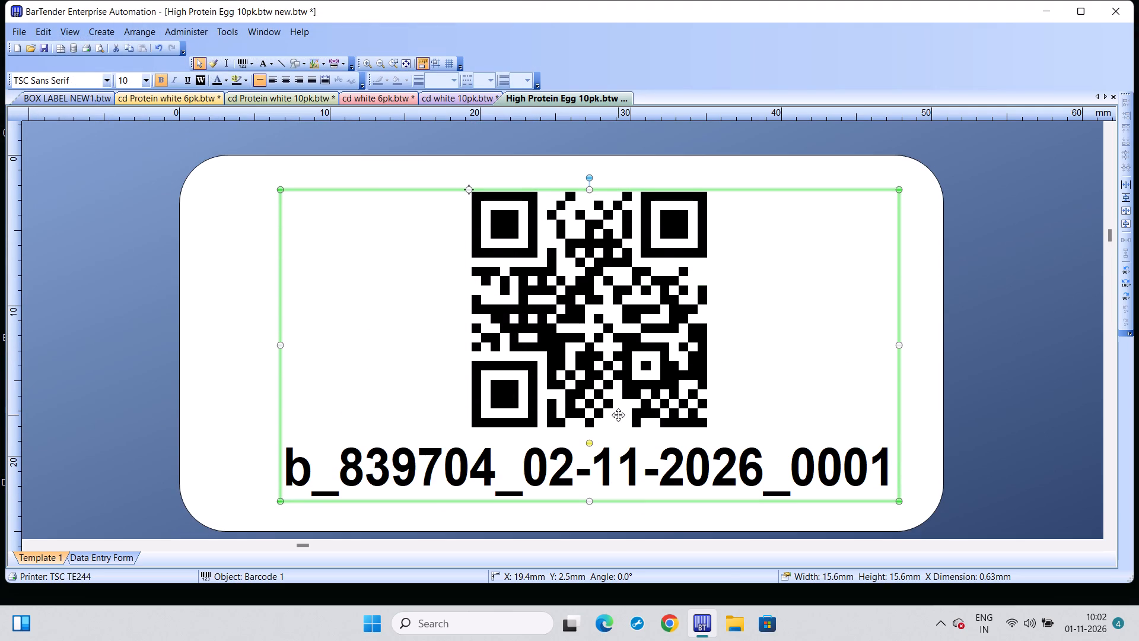
key("ctrl+p")
key("2")
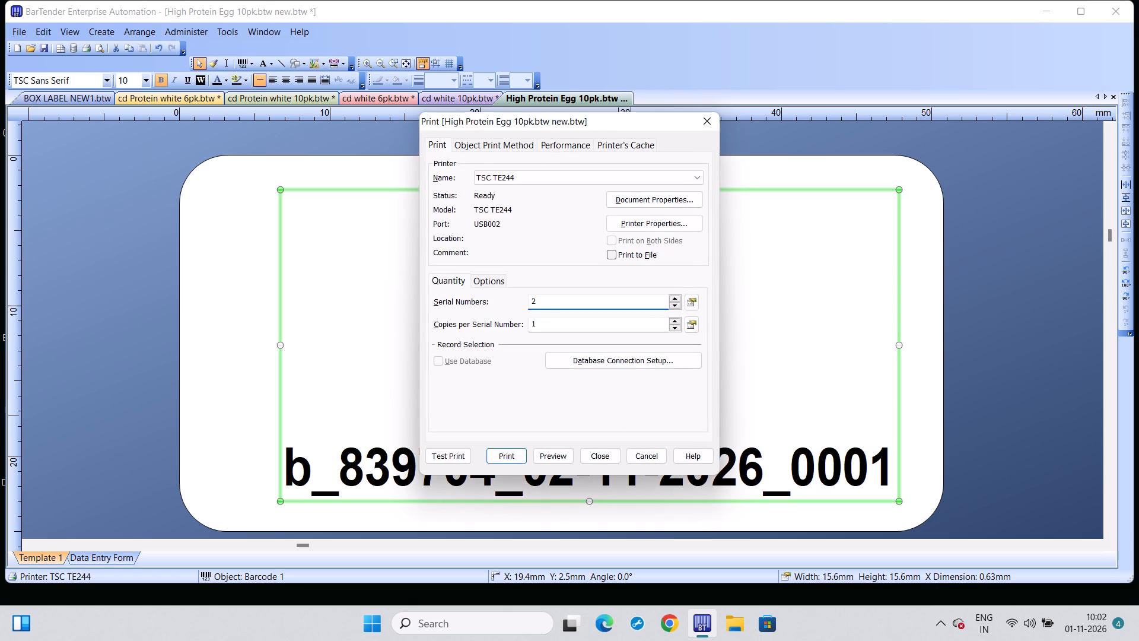
type("000")
left_click(508, 457)
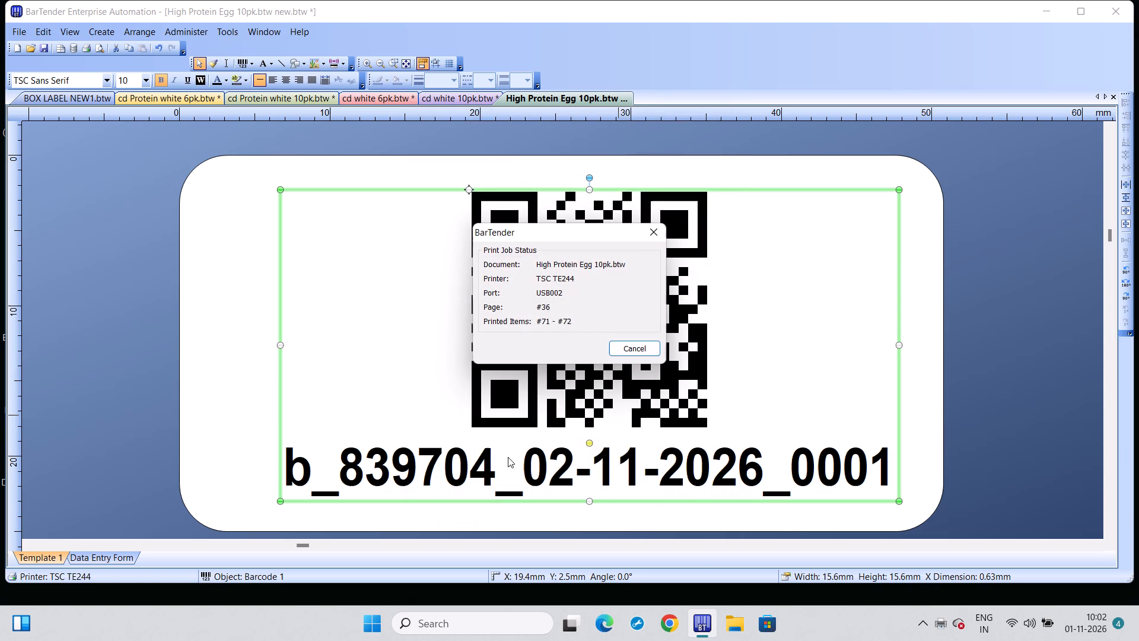
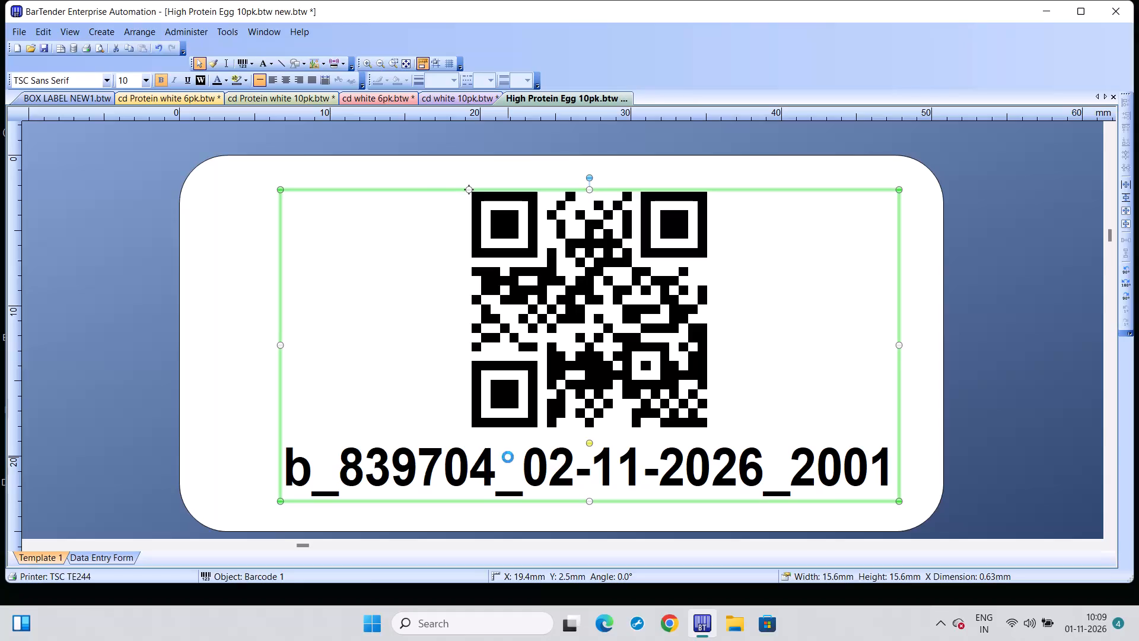
Print another 1700 serial numbers of the High Protein Egg 10pk label on the TSC TE244.
key("1")
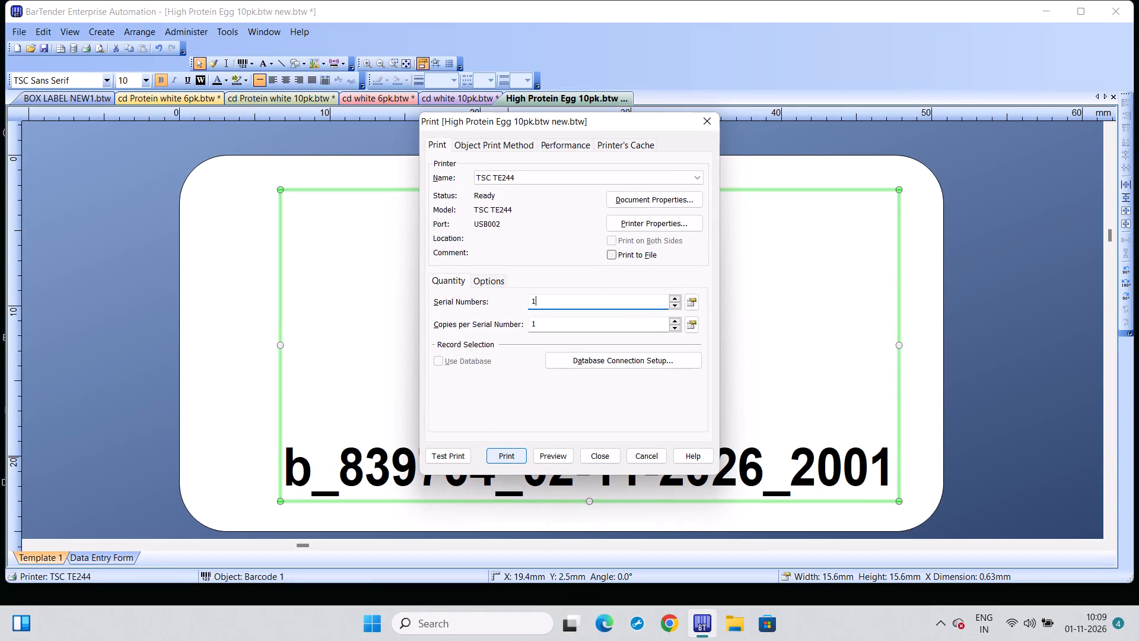
key("7")
type("00")
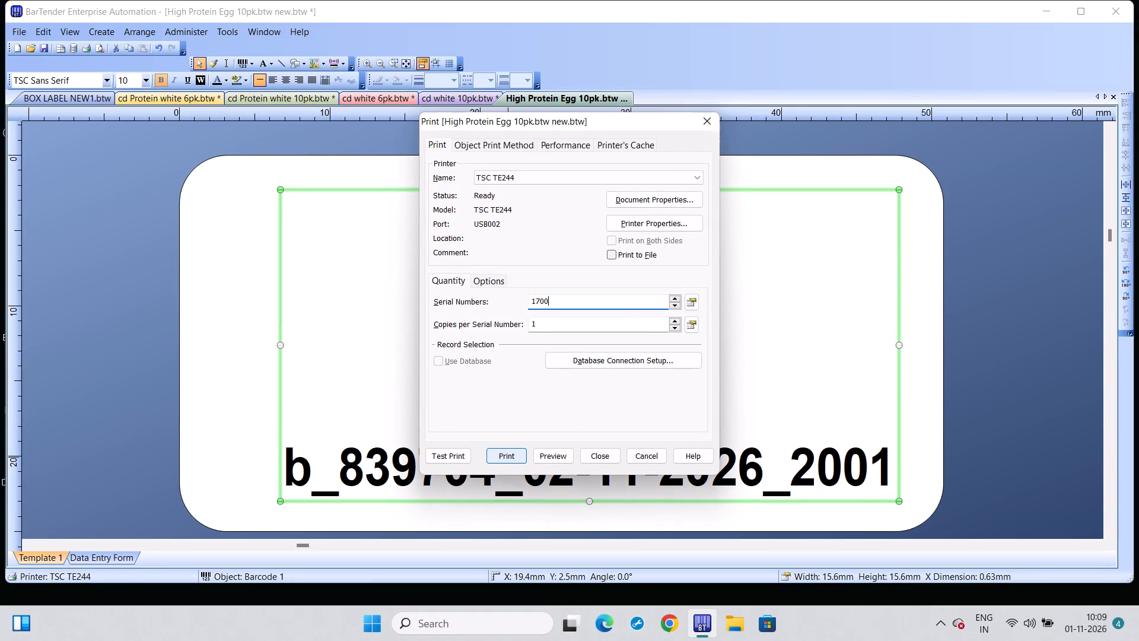
left_click(506, 455)
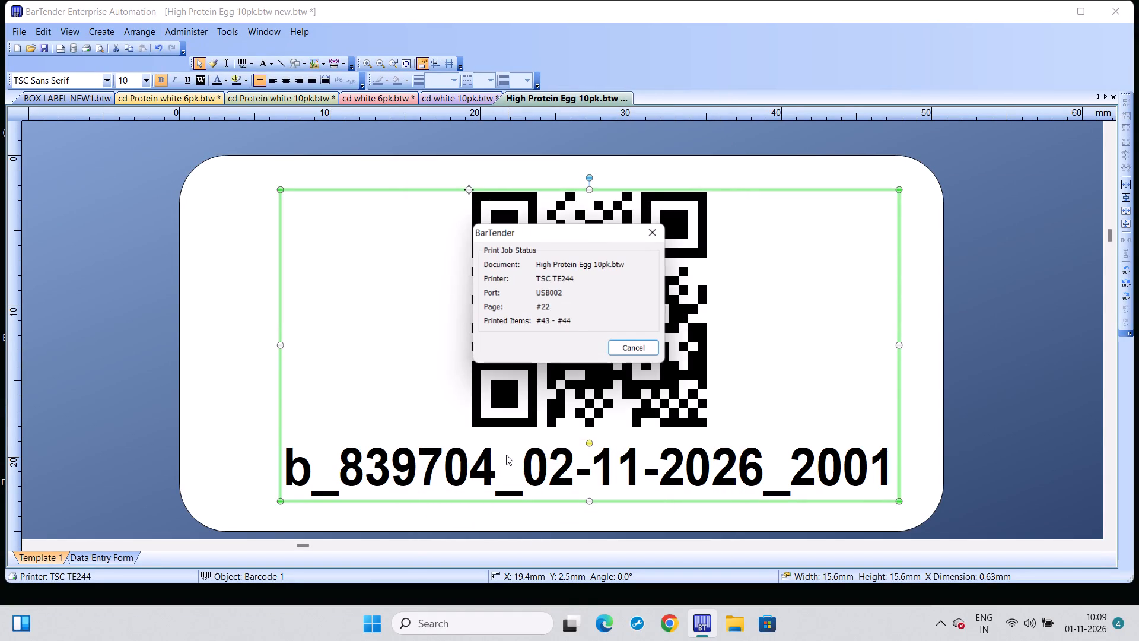
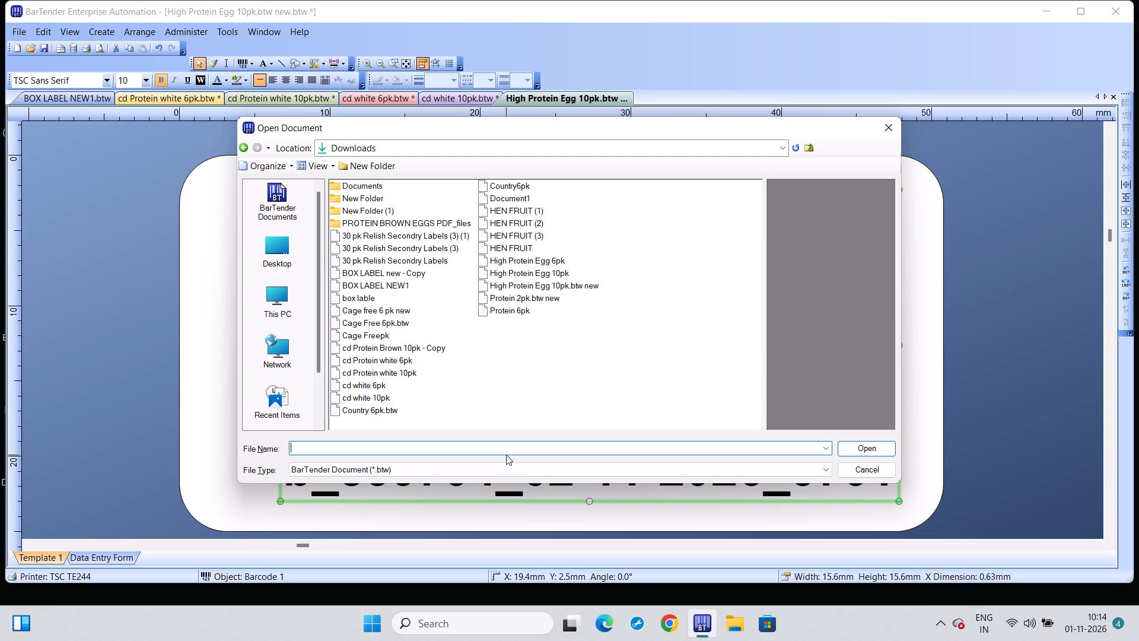
Open the High Protein Egg 6pk label document from the Downloads folder.
left_click(558, 262)
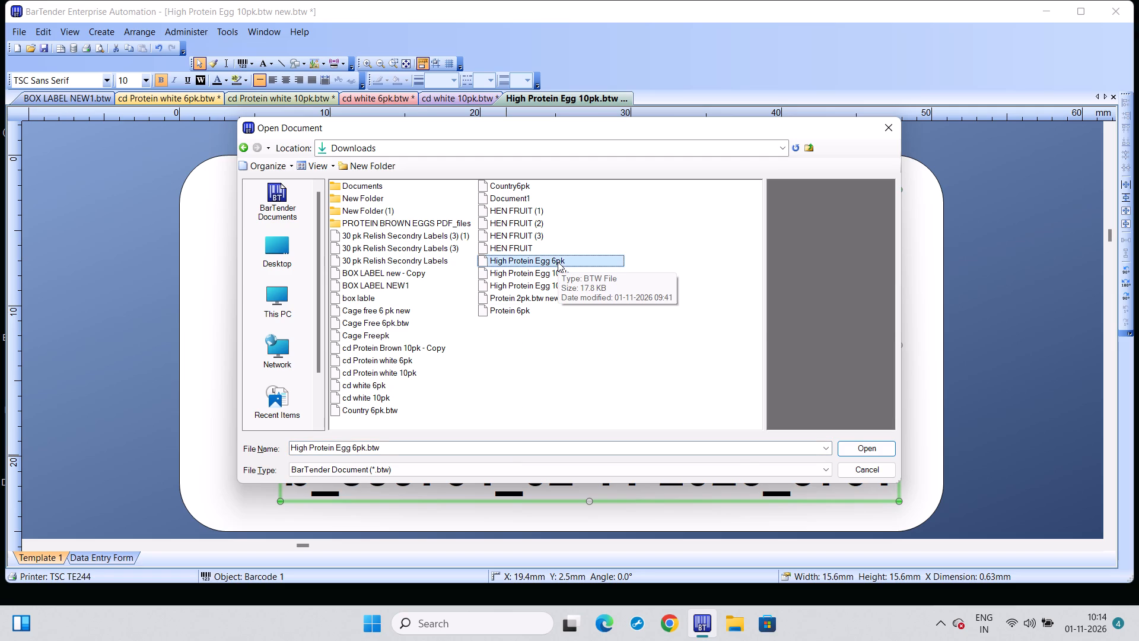
left_click(874, 449)
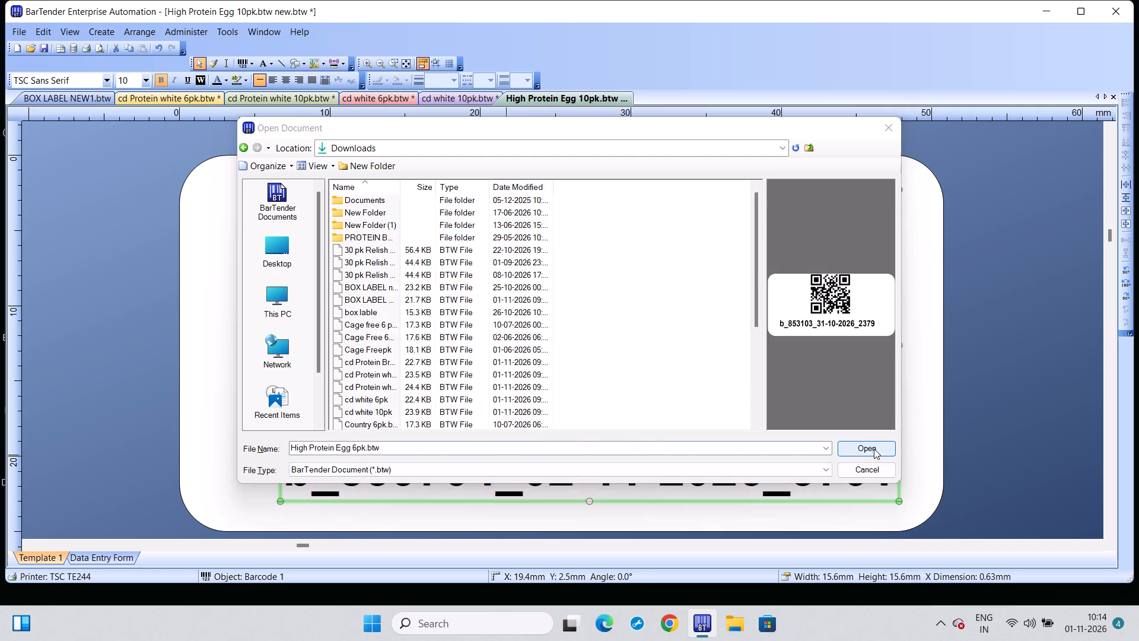
Change the QR barcode's embedded data to b_853103_02-11-2026_0001.
double_click(640, 347)
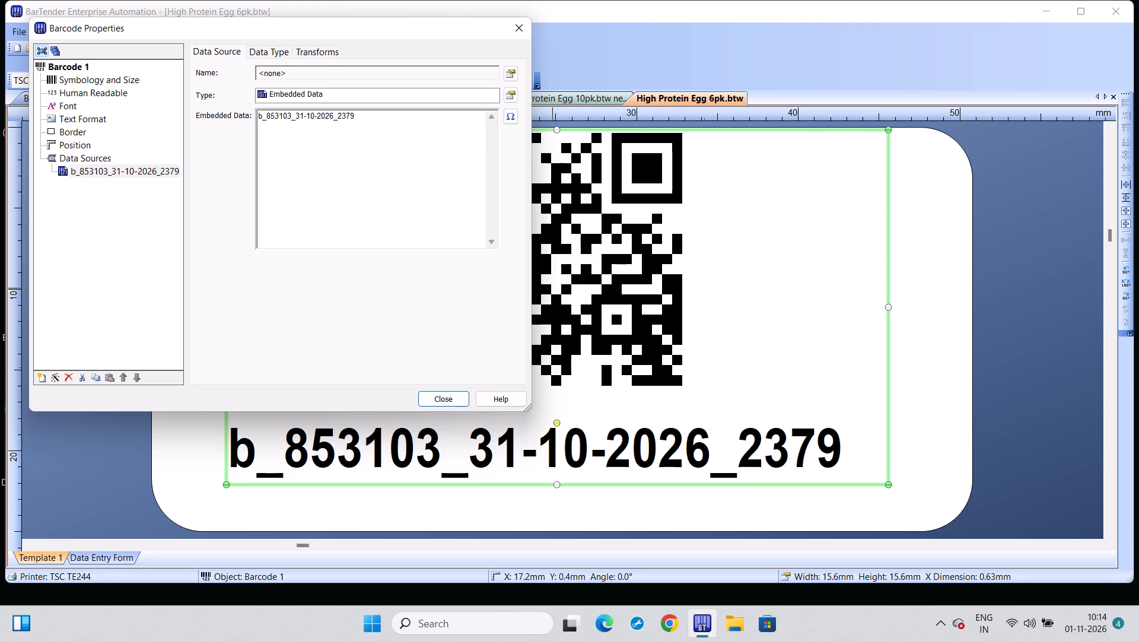
left_click(314, 116)
key("BackSpace")
key("1")
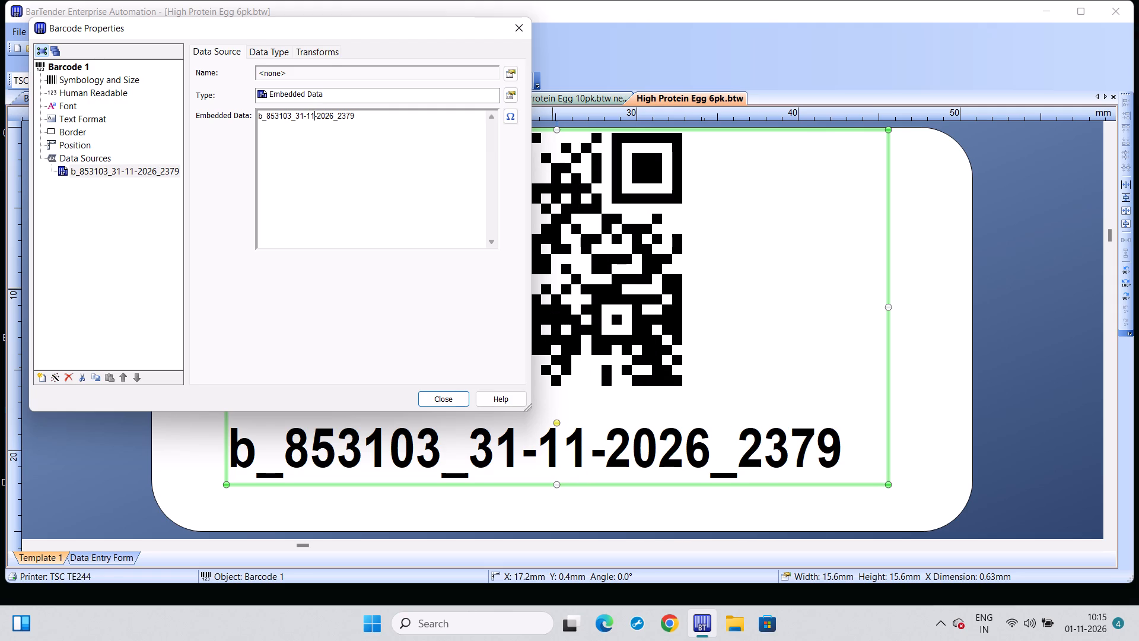
left_click(304, 116)
key("BackSpace")
key("BackSpace")
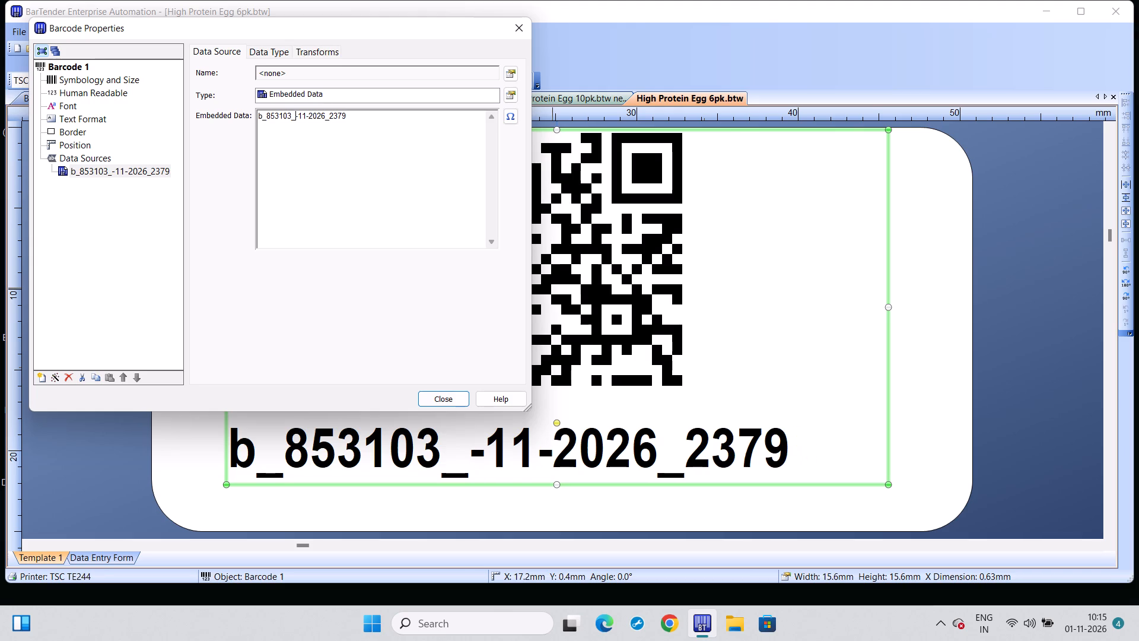
type("02")
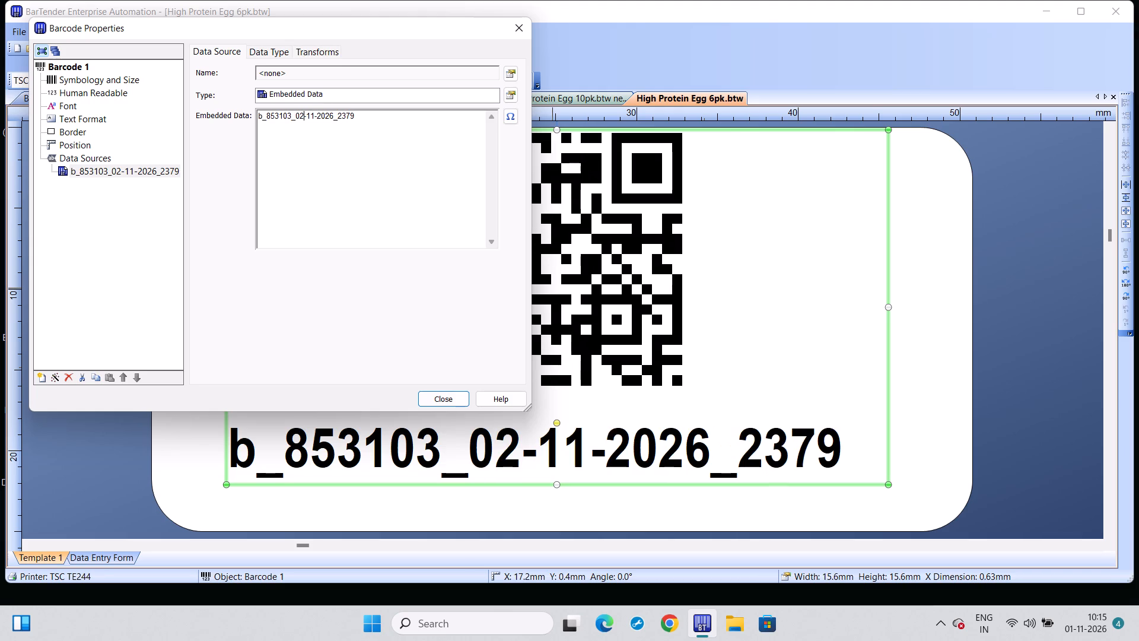
left_click(357, 118)
key("BackSpace")
key("BackSpace")
key("BackSpace")
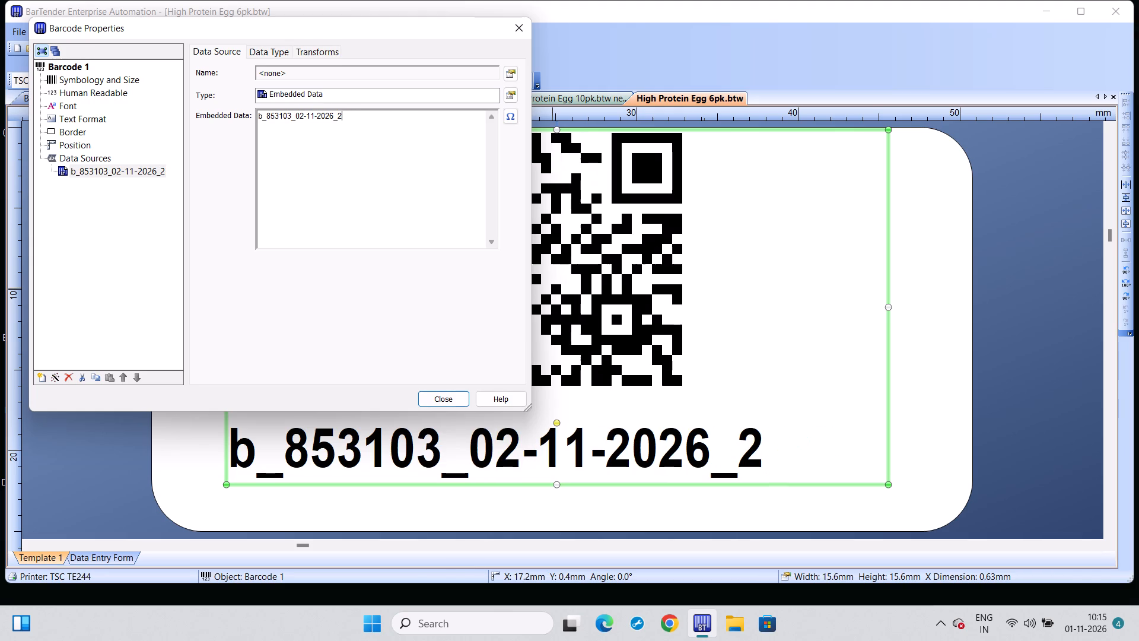
key("BackSpace")
type("000")
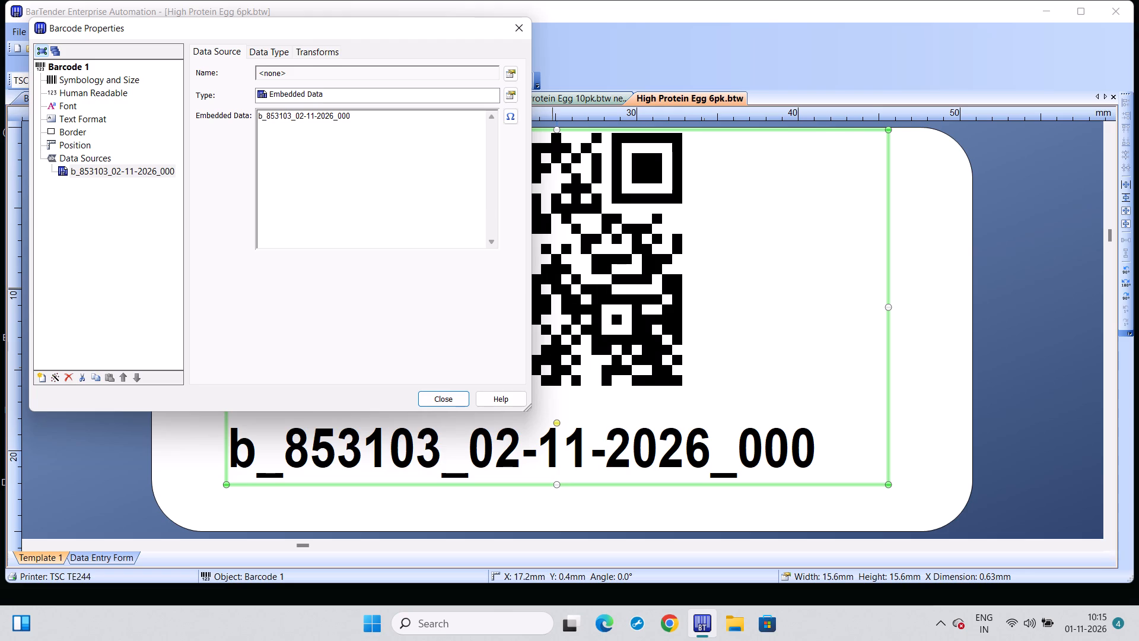
key("1")
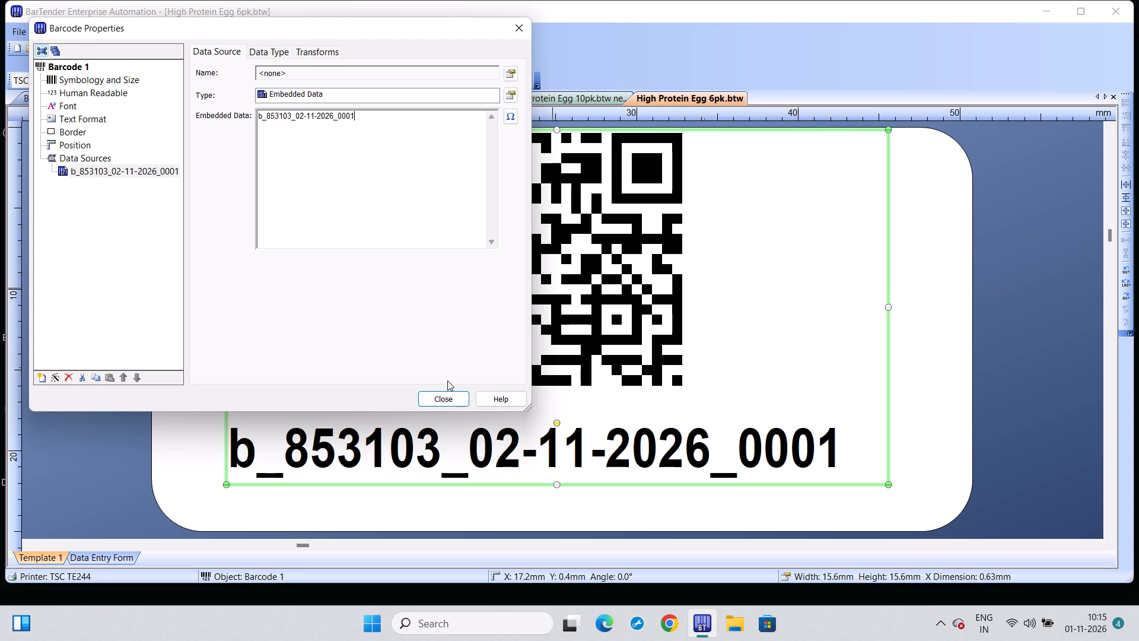
left_click(447, 395)
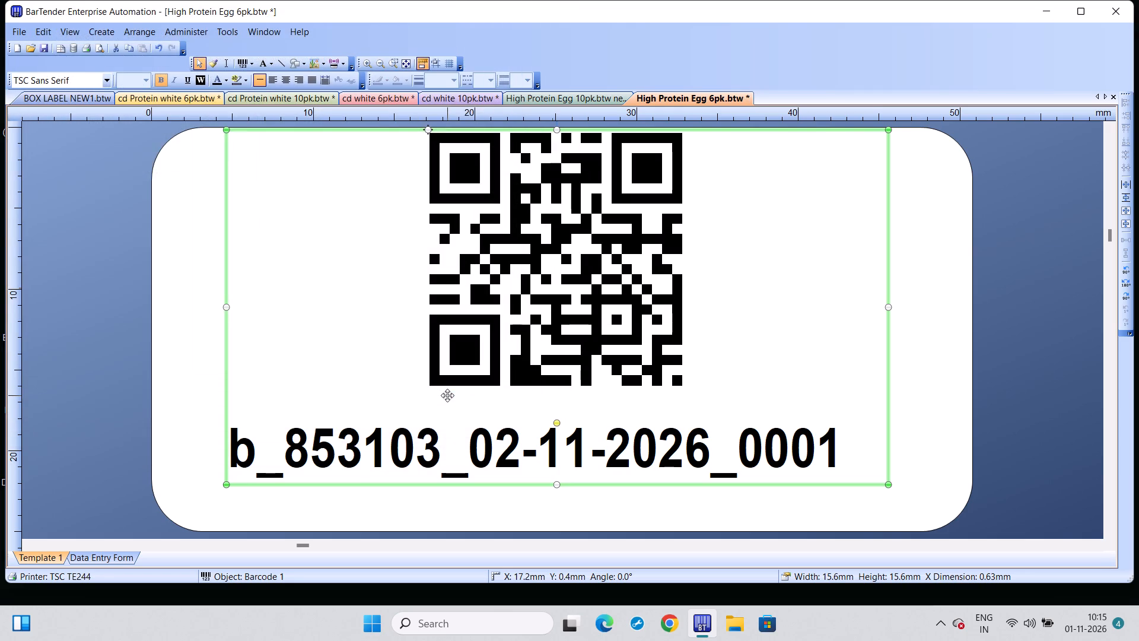
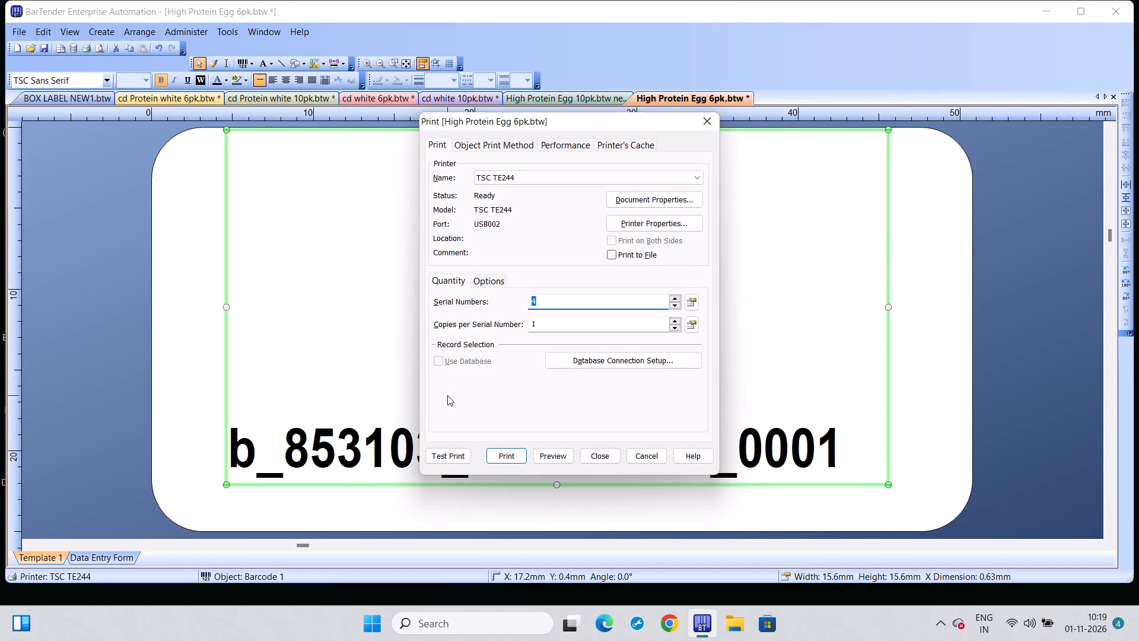
Print the High Protein Egg 6pk label on the TSC TE244 with 2000 serial numbers.
key("2")
type("000")
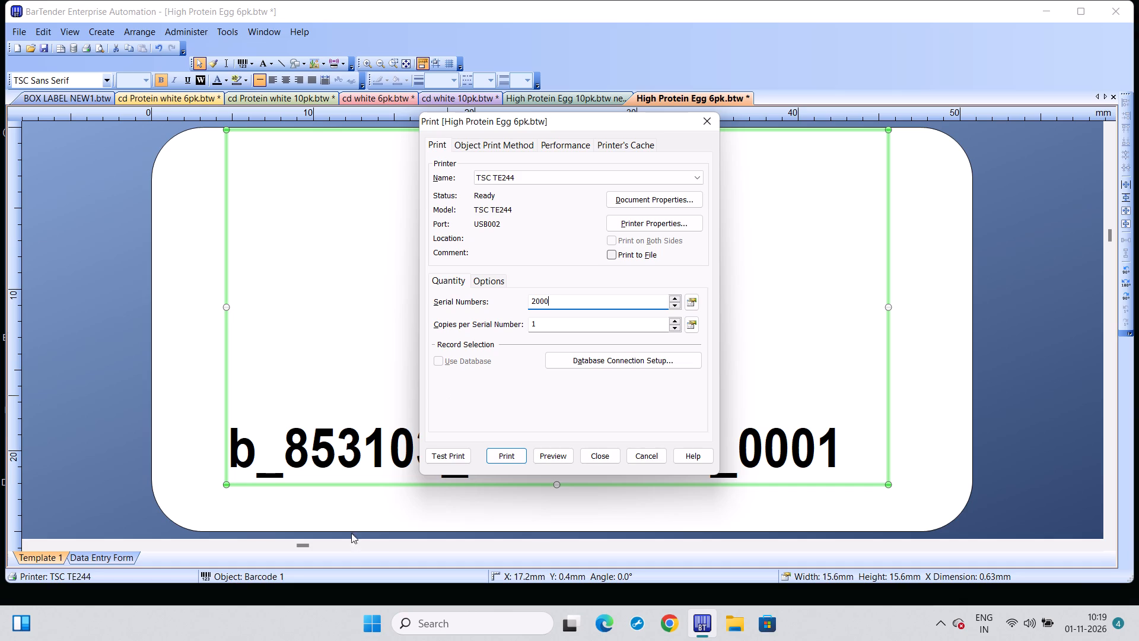
left_click(504, 449)
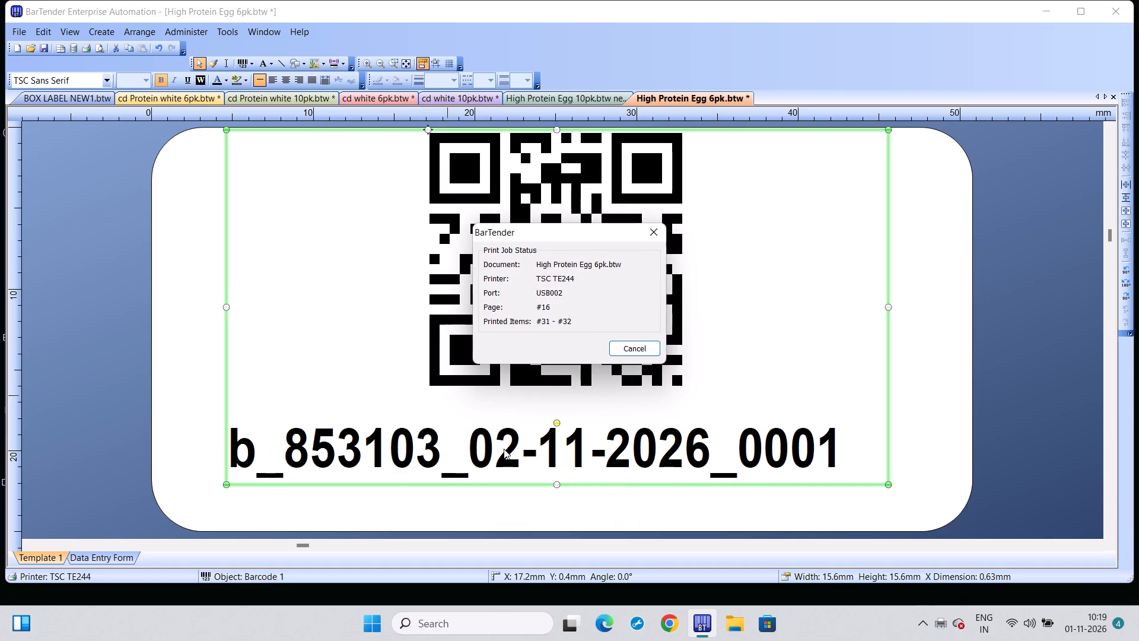
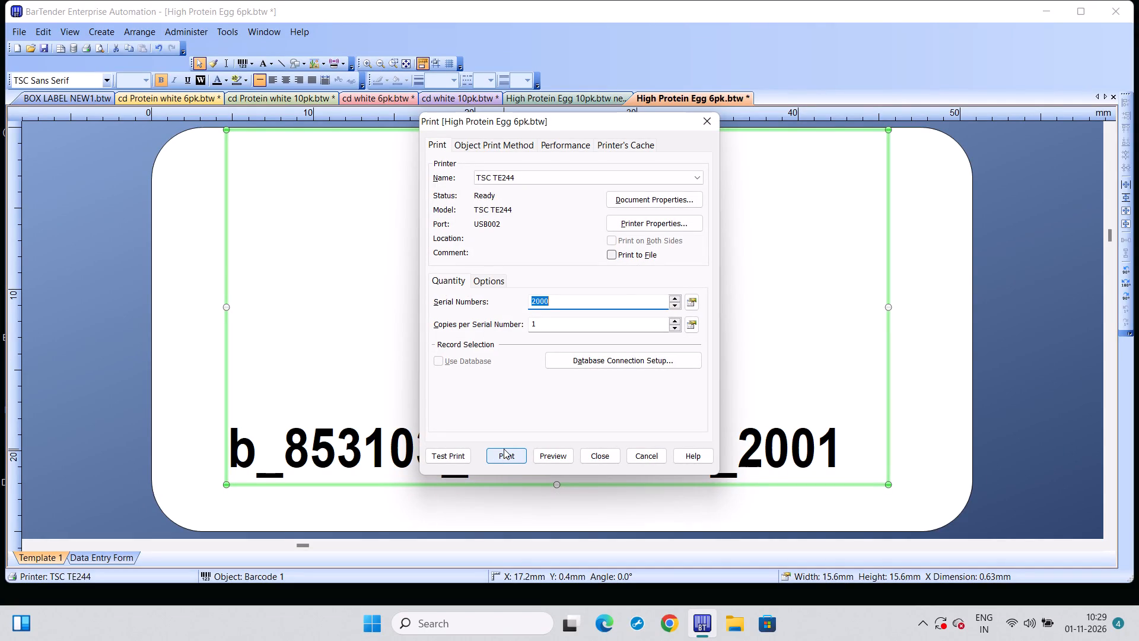
Print a further batch of the High Protein Egg 6pk label on the TSC TE244 with 1150 serial numbers.
type("11")
key("5")
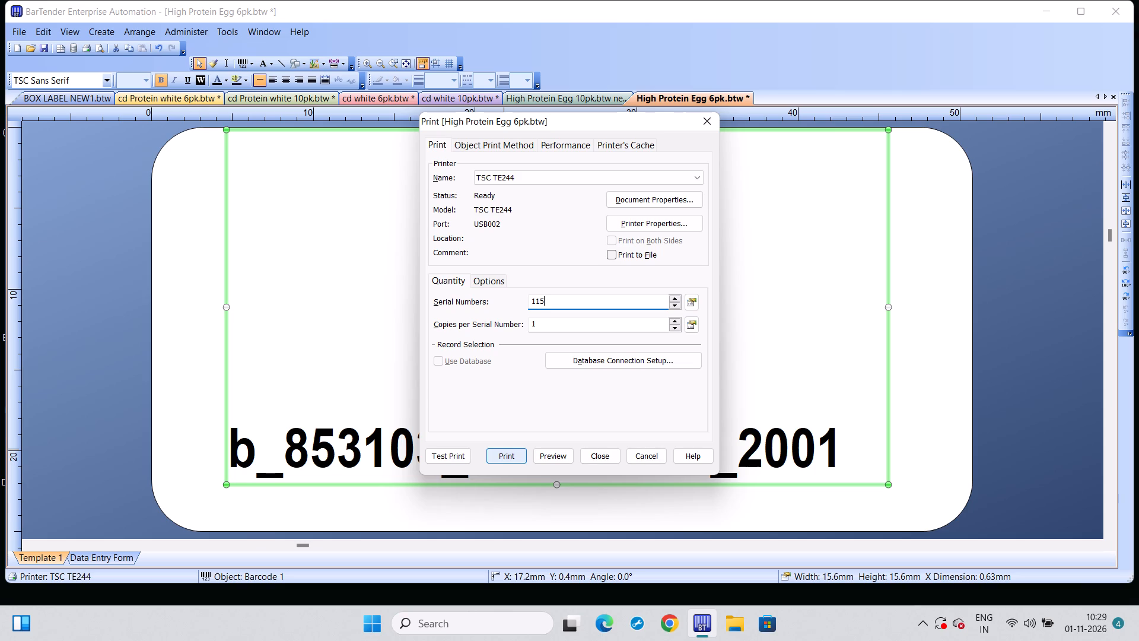
key("0")
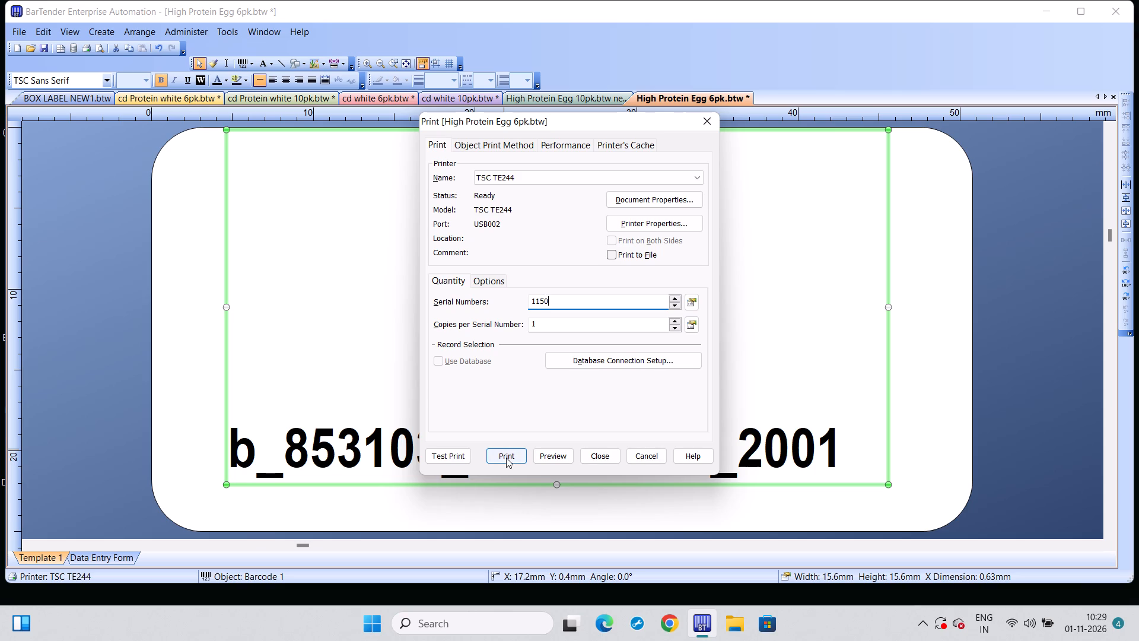
left_click(506, 458)
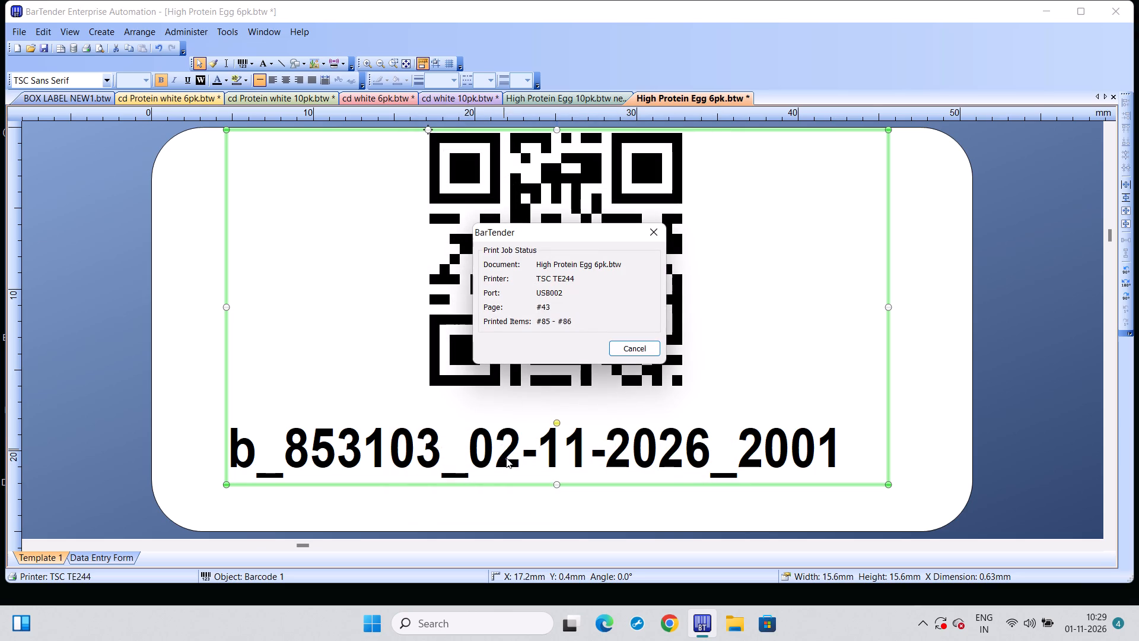
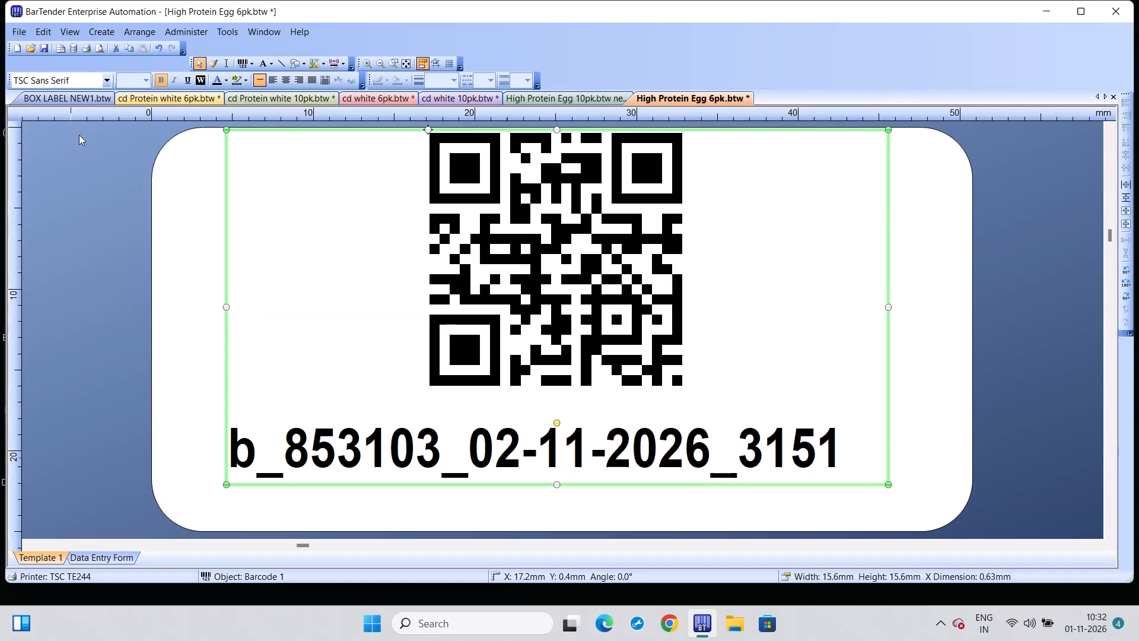
Switch to the BOX LABEL NEW1.btw label document.
left_click(75, 90)
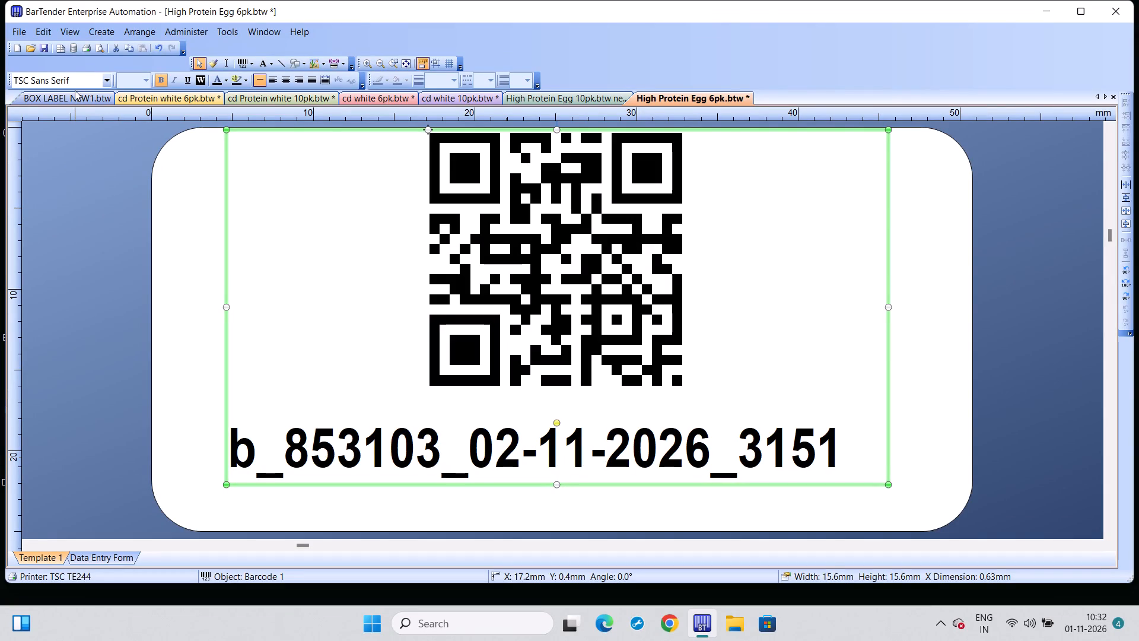
left_click(75, 105)
left_click(72, 101)
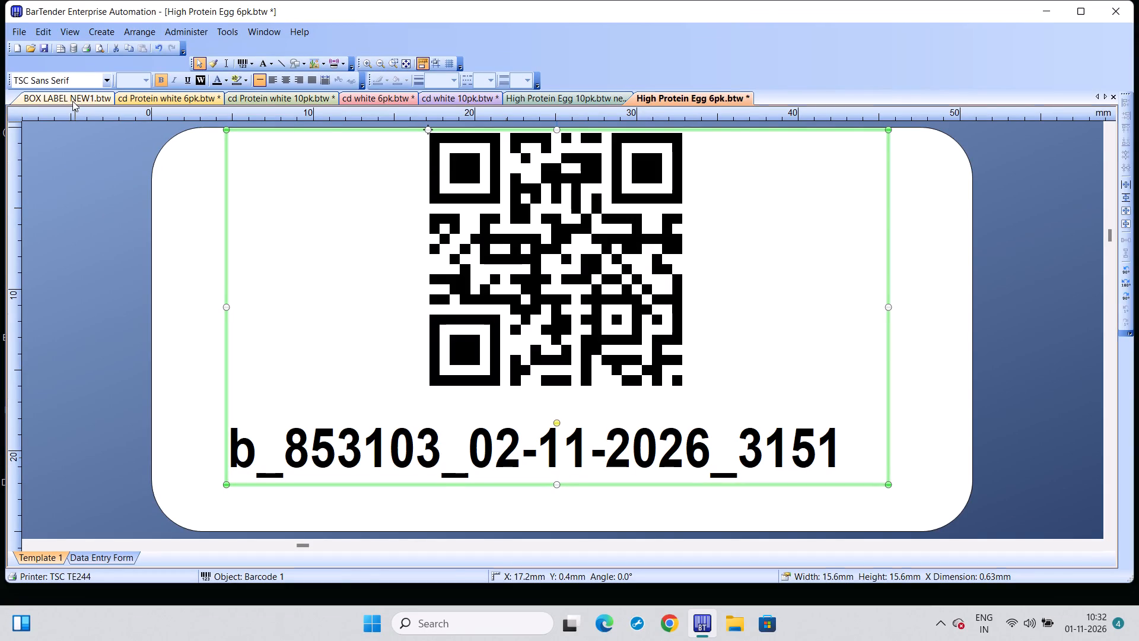
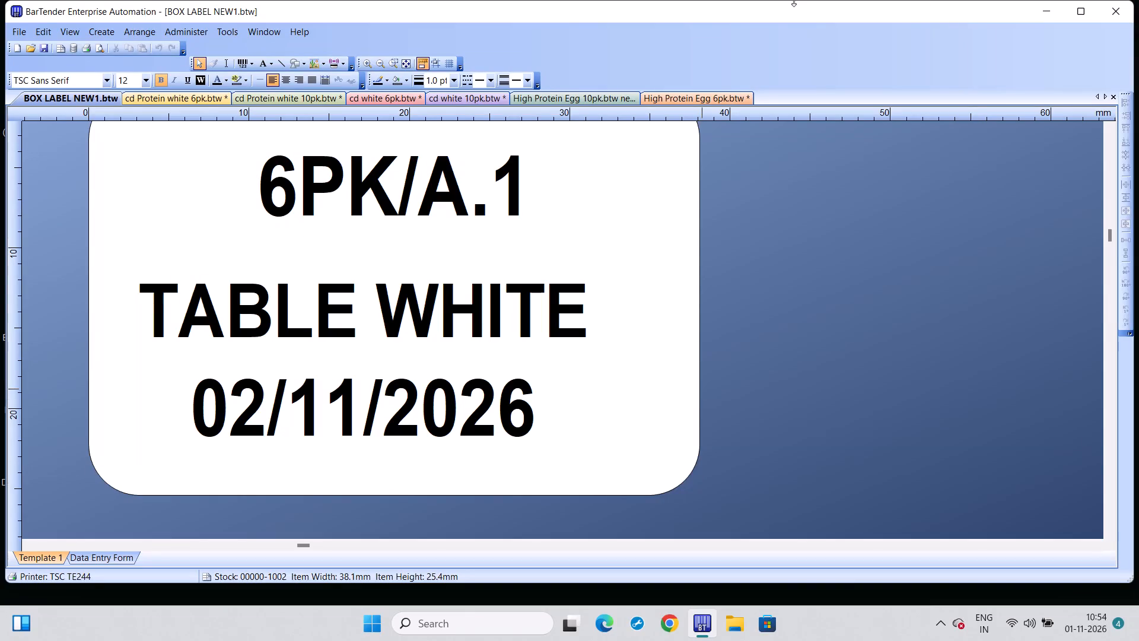
Change the pack size in the label's top line so it reads 10PK/A.1.
left_click(295, 199)
left_click(237, 199)
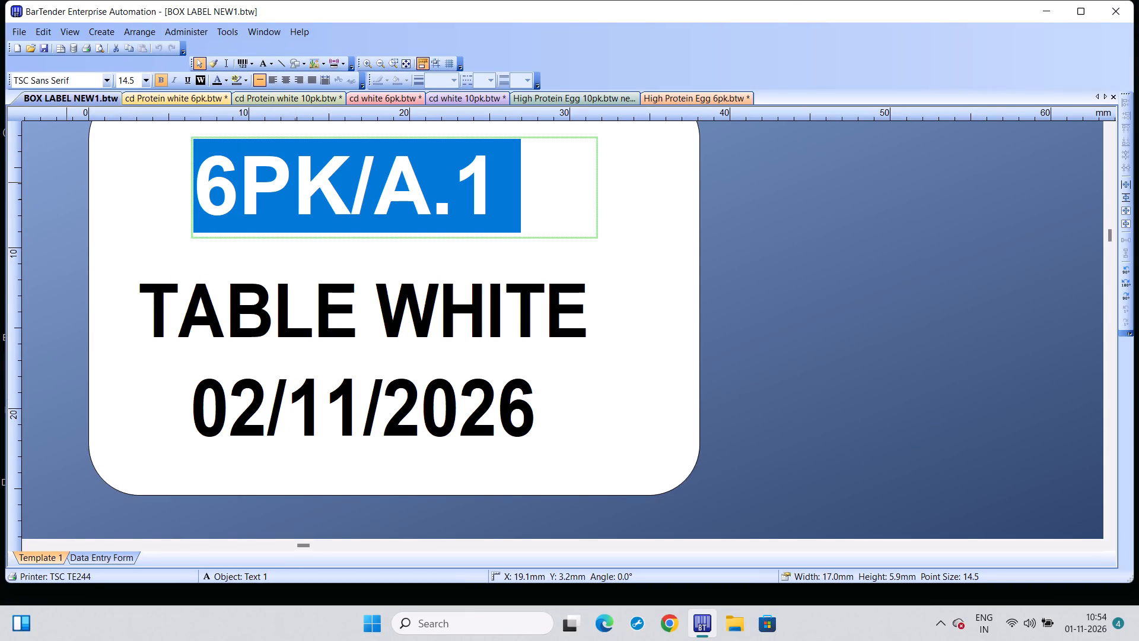
key("BackSpace")
type("10")
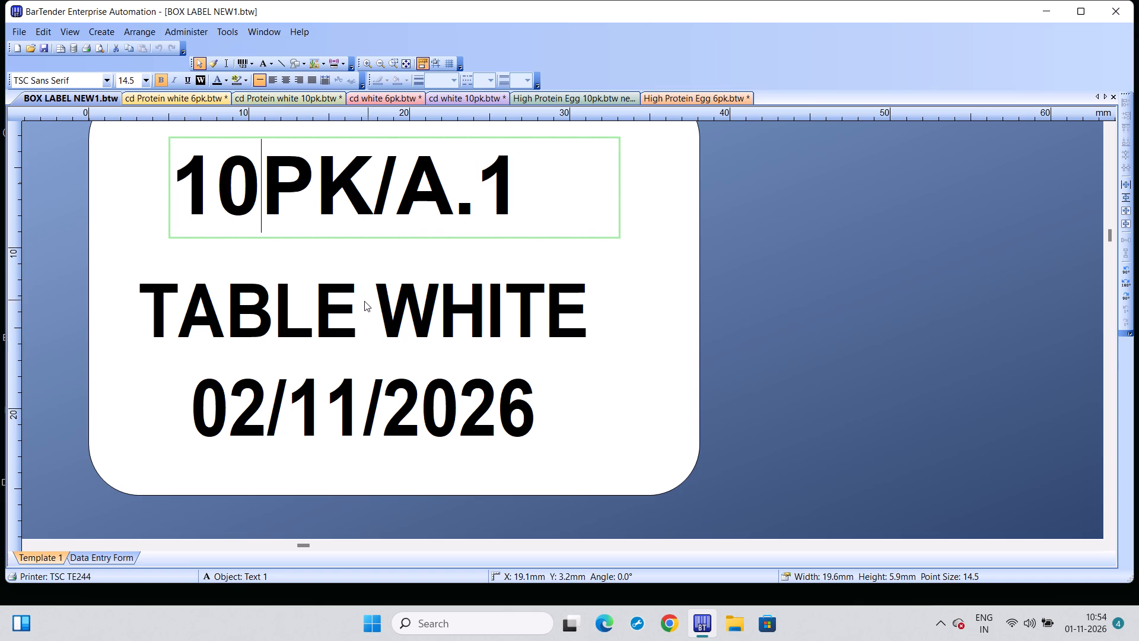
Replace the product name in the label's middle line with ORANGE YOLK.
left_click_drag(356, 301, 311, 303)
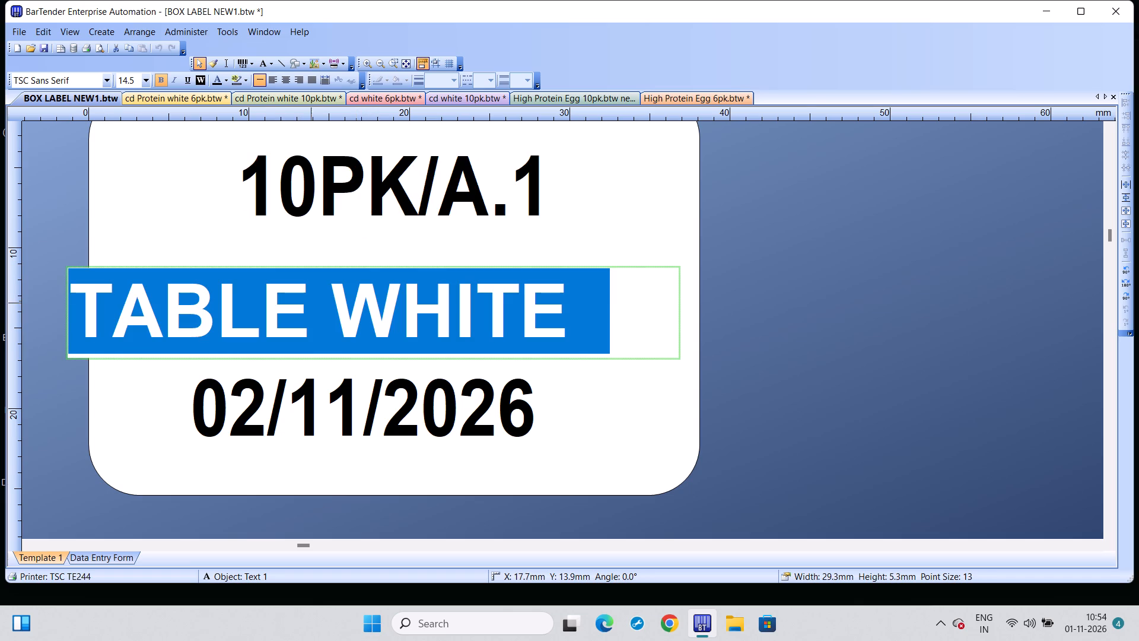
left_click(311, 303)
key("BackSpace")
key("BackSpace")
key("BackSpace")
key("BackSpace")
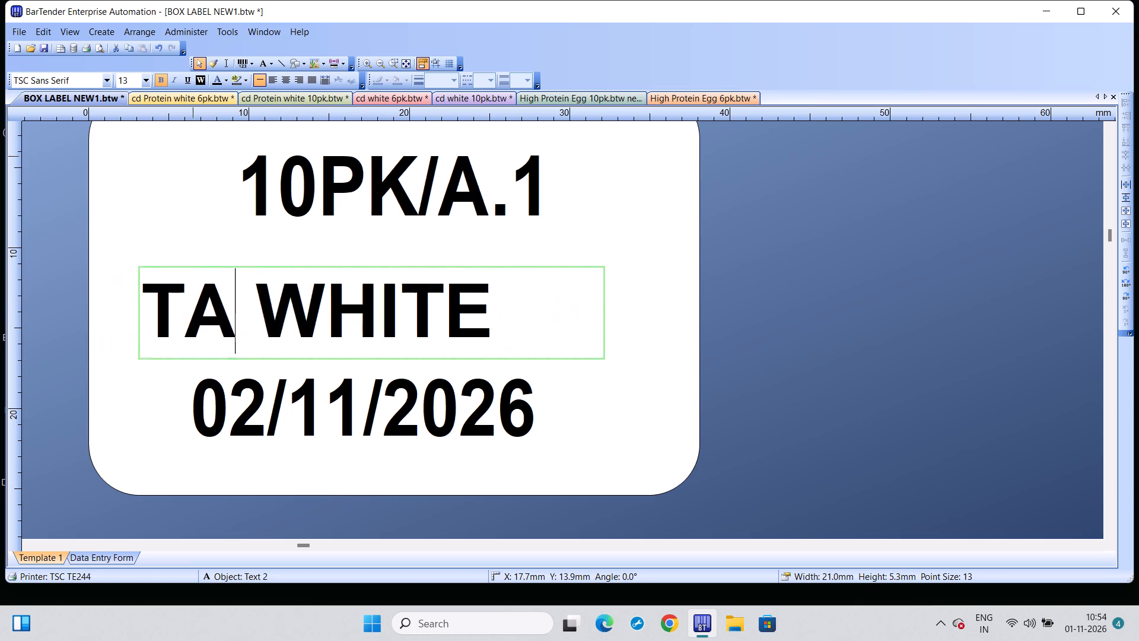
key("BackSpace")
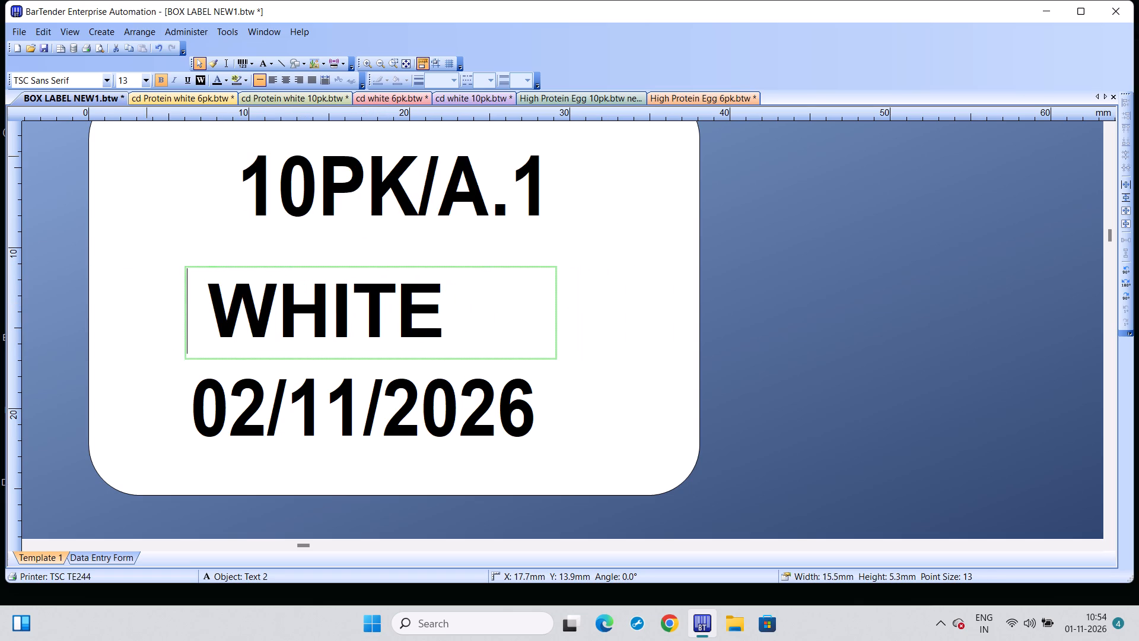
type("ORANGE")
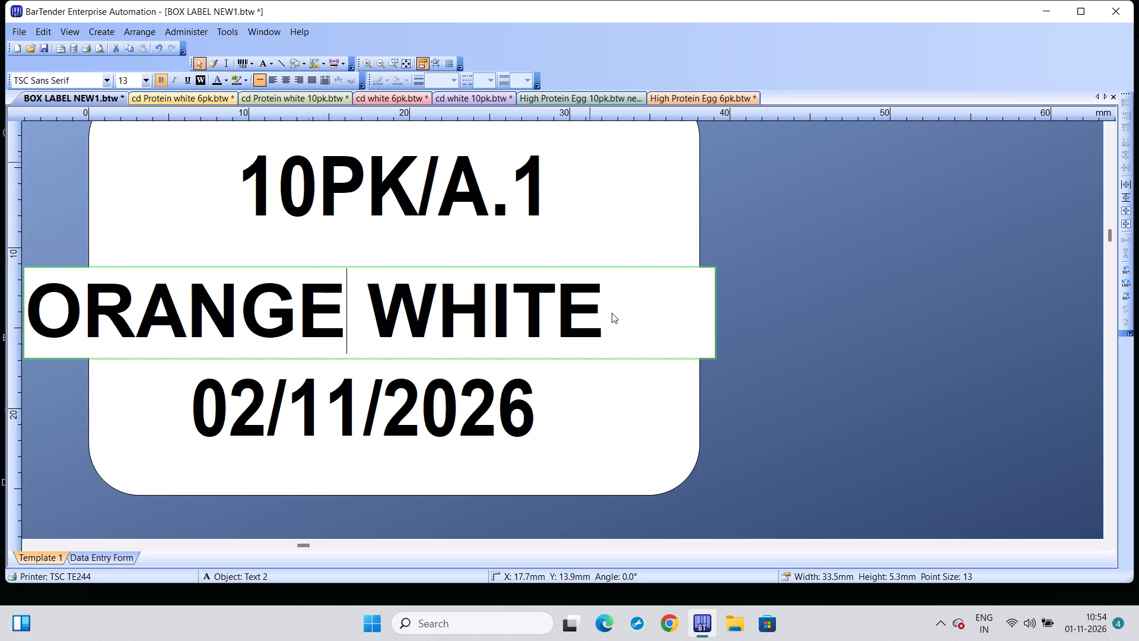
left_click(613, 313)
key("BackSpace")
key("BackSpace")
key("BackSpace")
key("BackSpace")
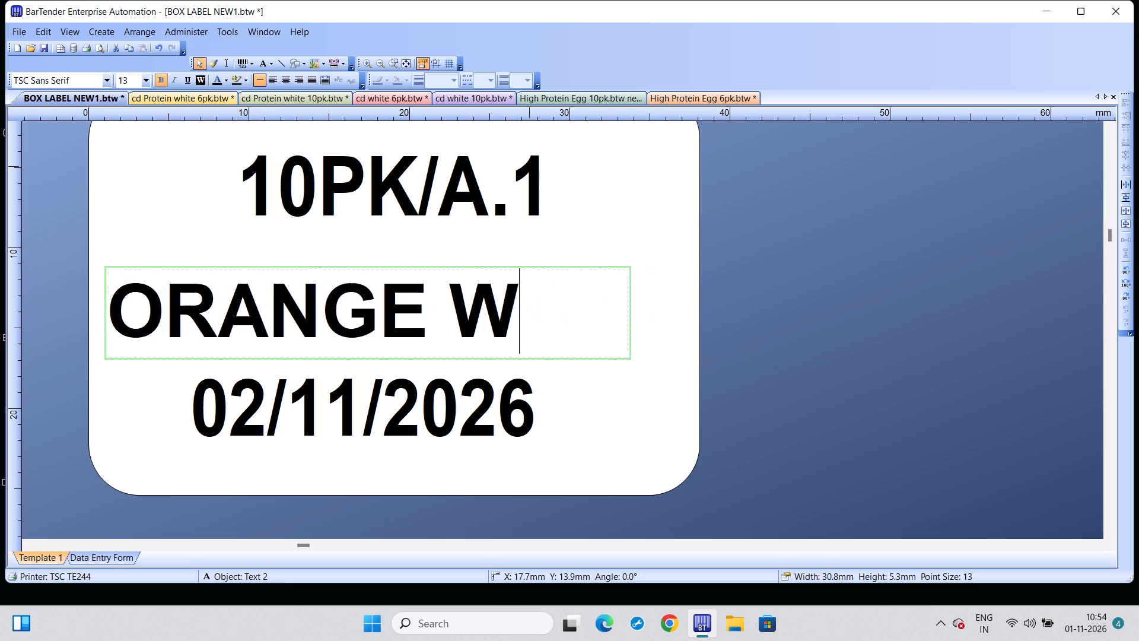
key("BackSpace")
type("YOLK")
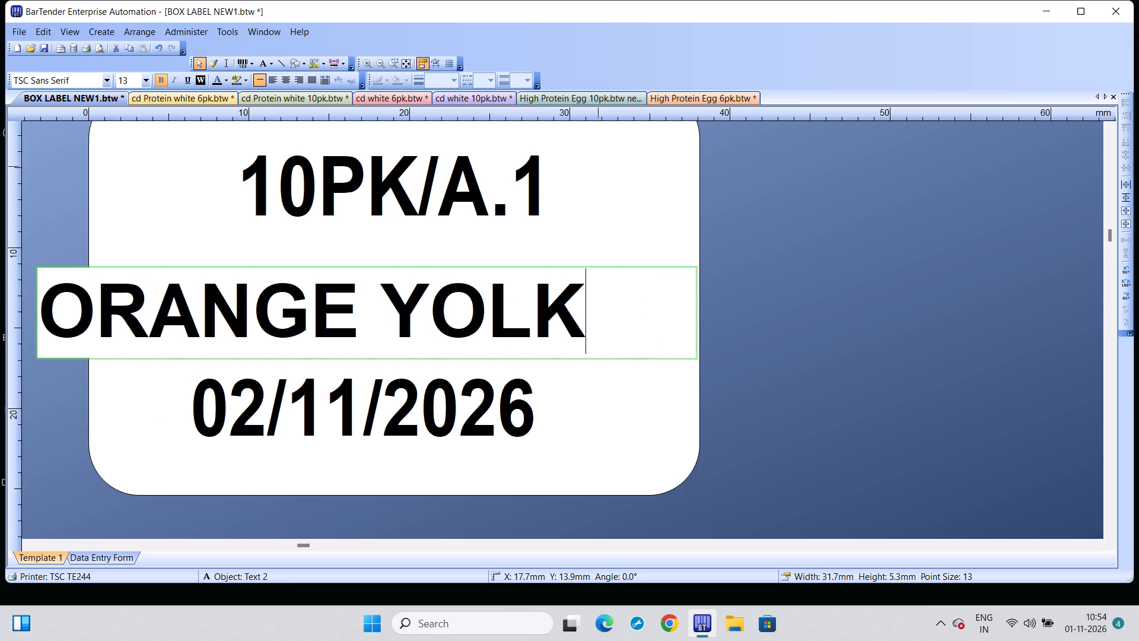
Print 50 copies of the ORANGE YOLK box label on the TSC TE244.
key("ctrl+p")
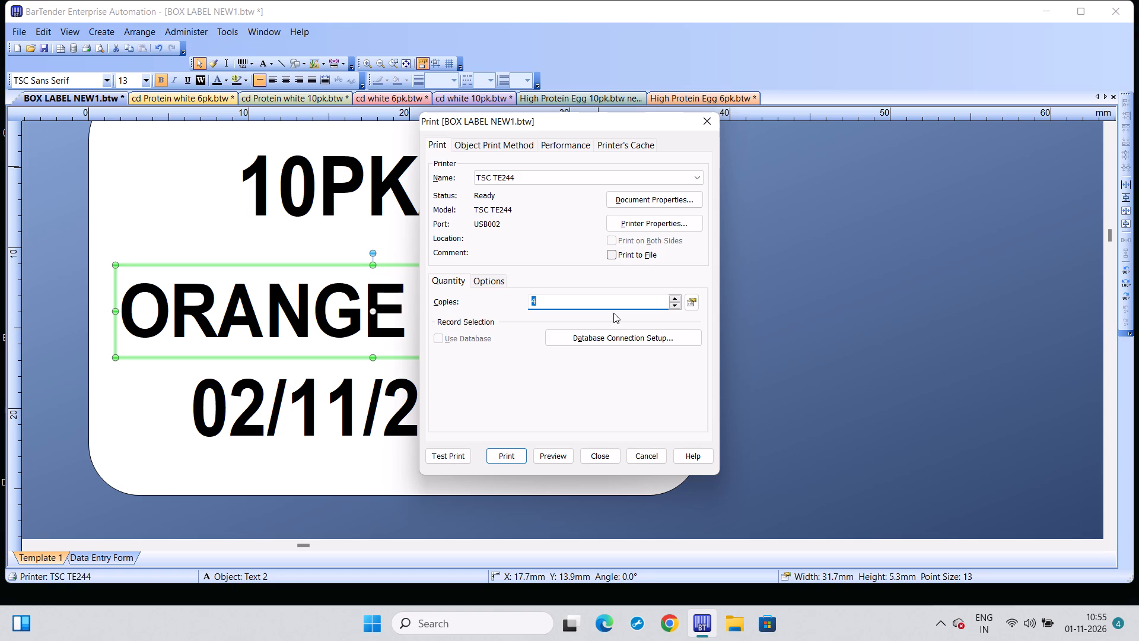
left_click(558, 303)
key("BackSpace")
key("5")
key("0")
left_click(501, 456)
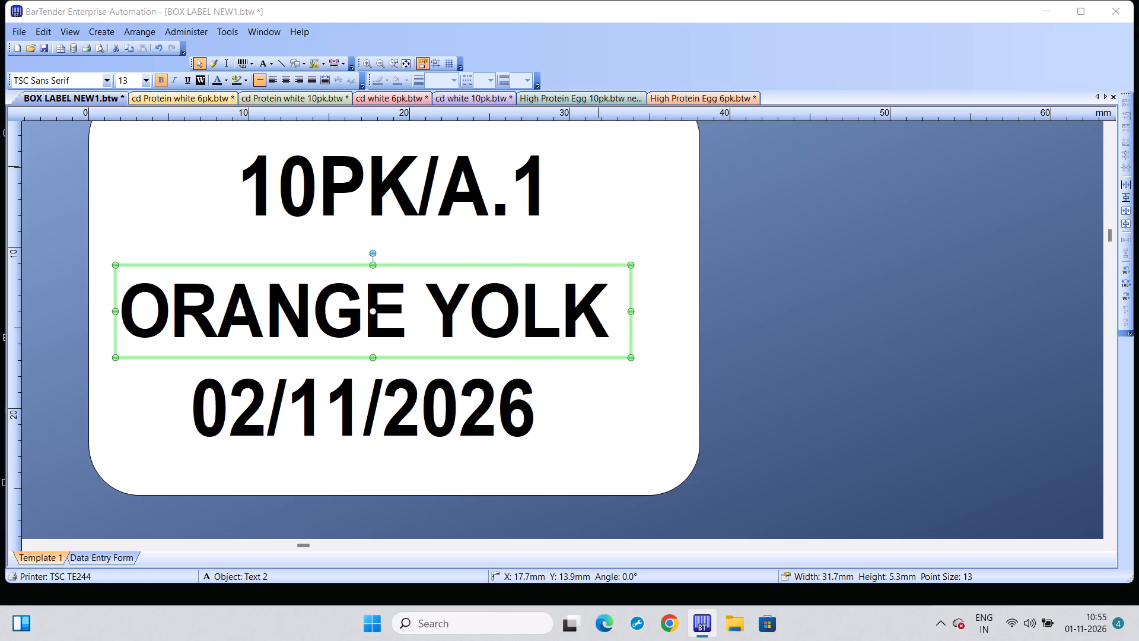